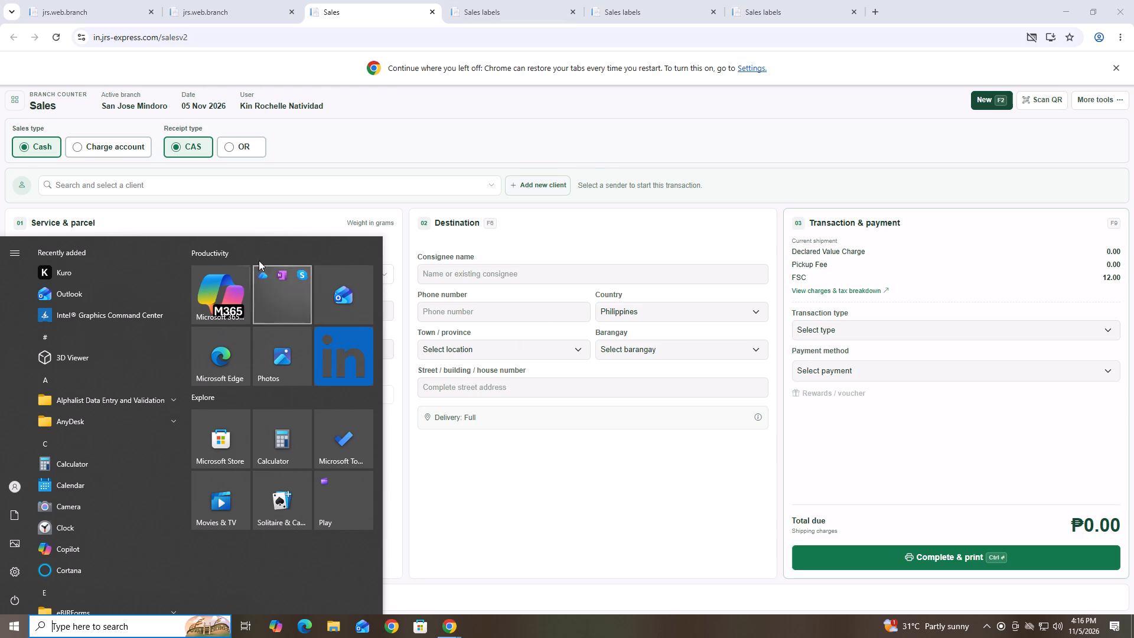
Search the clients for "D' VINTAGE" and select D' VINTAGE OPTICAL CENTER GAISANO CAPITAL as the sender.
left_click(225, 177)
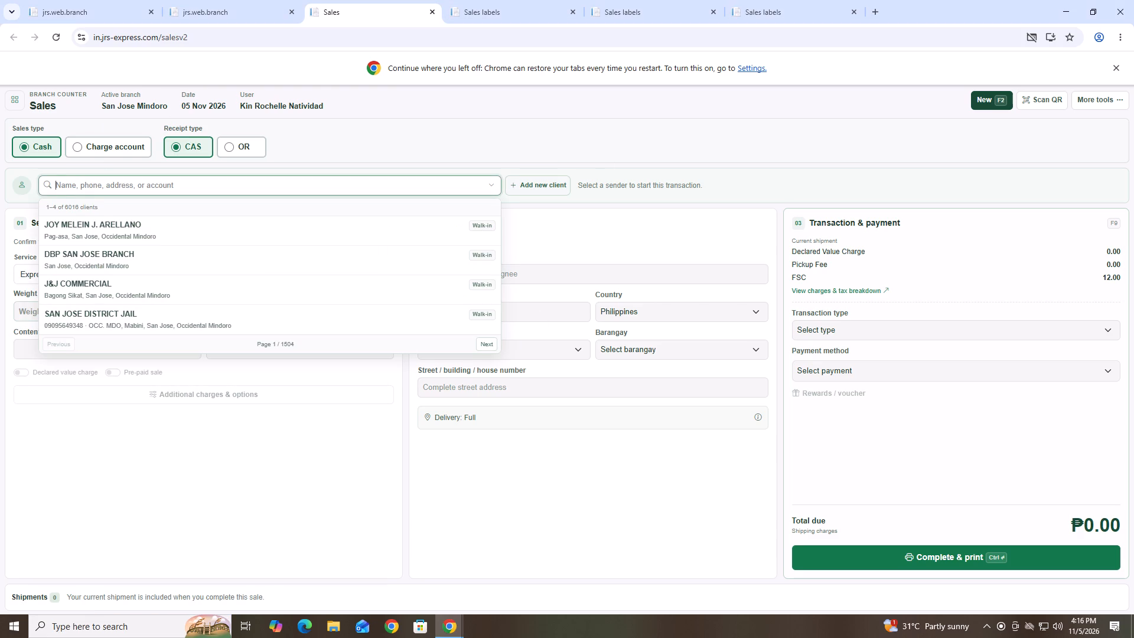
type("D'")
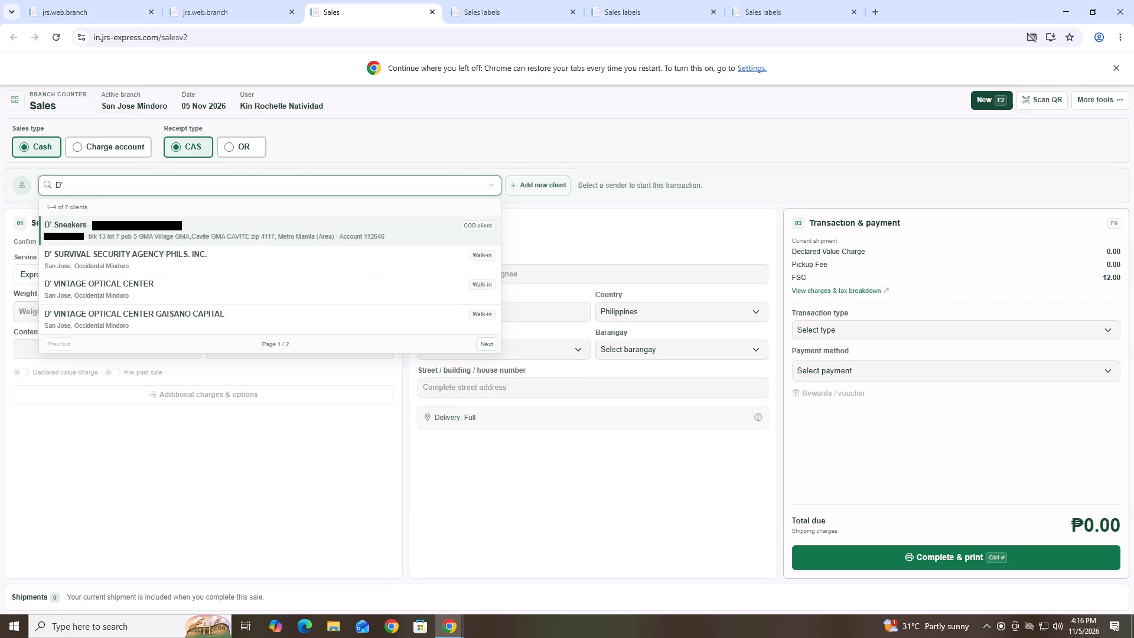
key("space")
type("VINTAGE")
key("space")
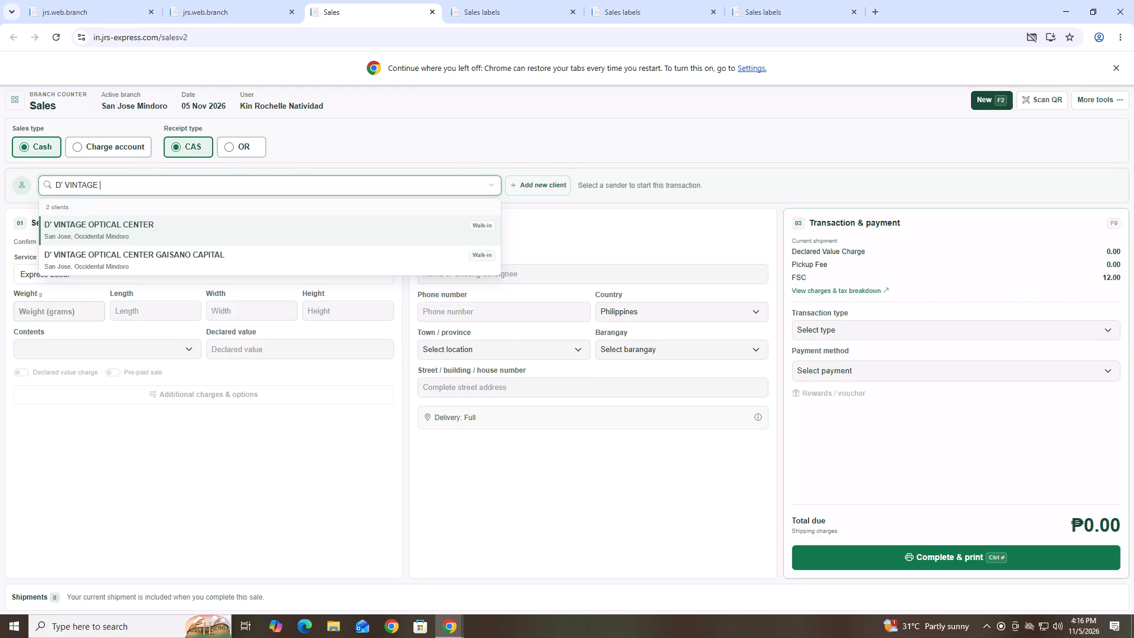
left_click(209, 252)
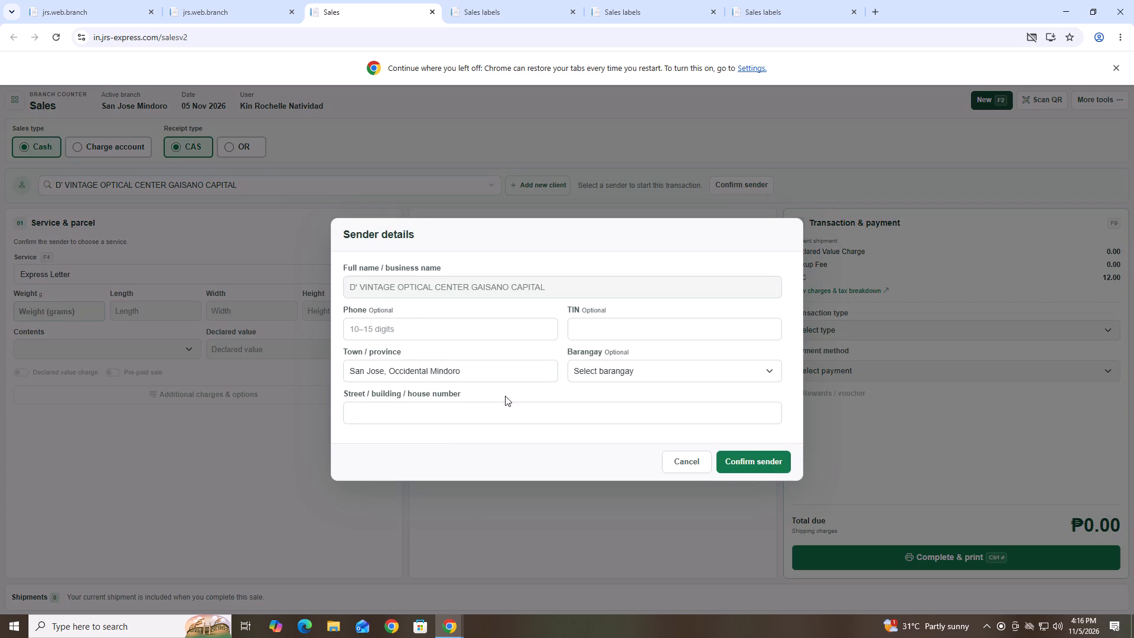
left_click(546, 418)
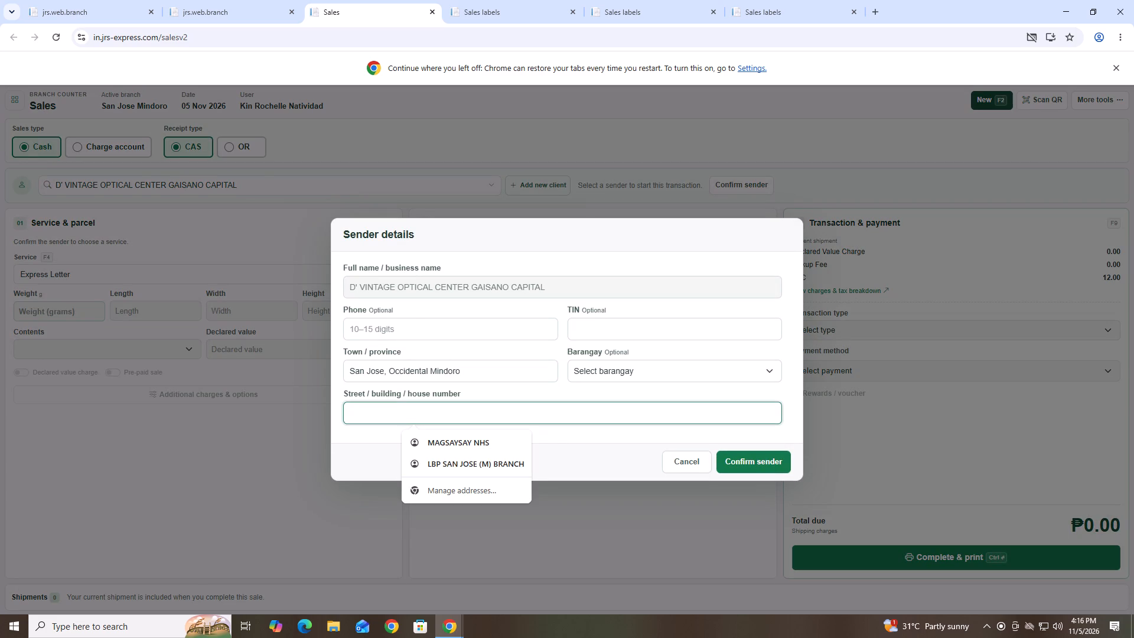
left_click(608, 370)
type("LABANGA")
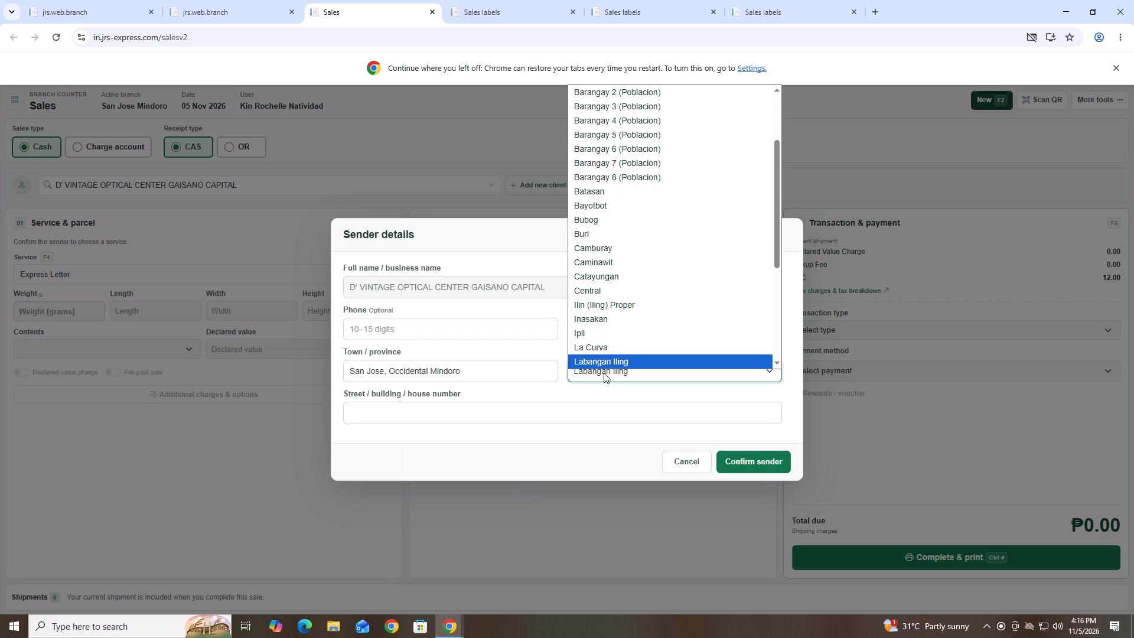
scroll(629, 274, "down", 1)
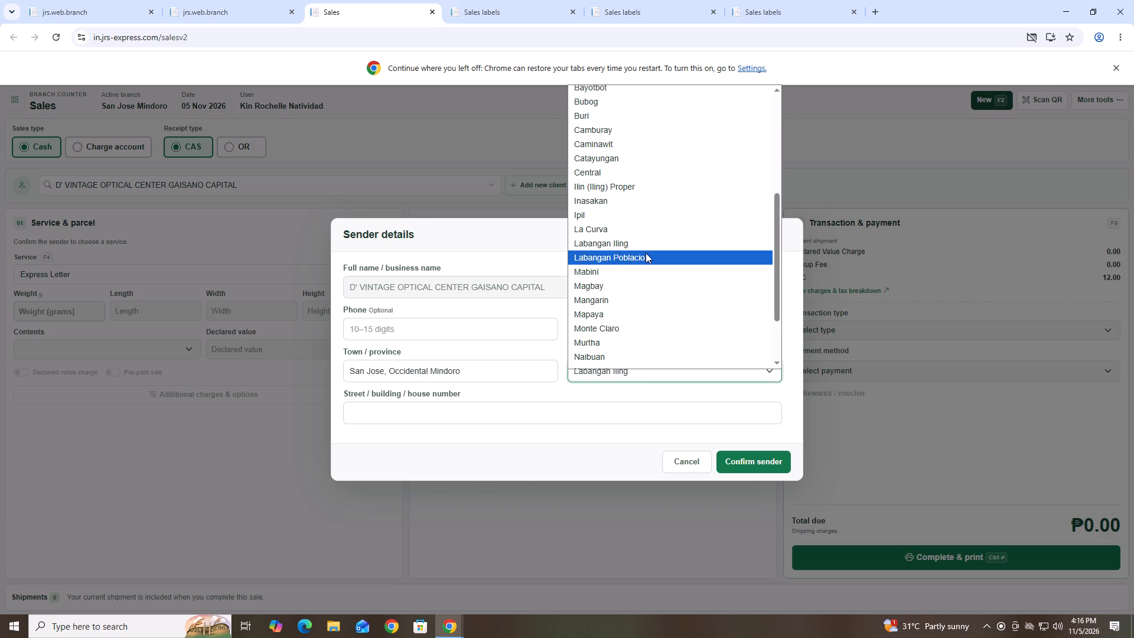
left_click(646, 253)
left_click(599, 404)
type("OCC. MDO")
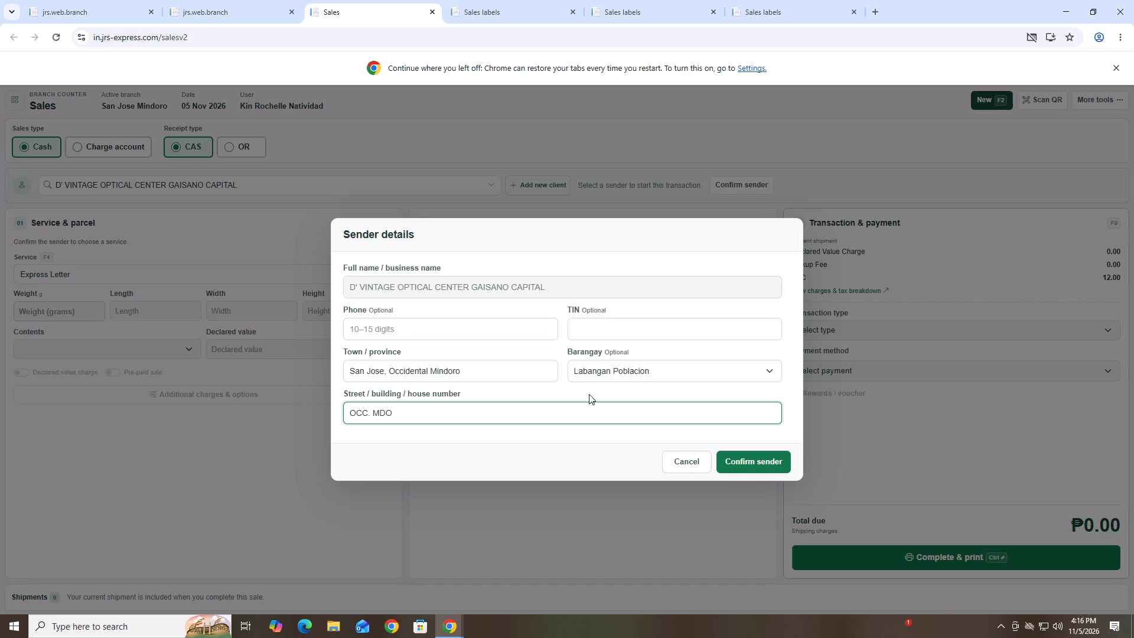
left_click(434, 405)
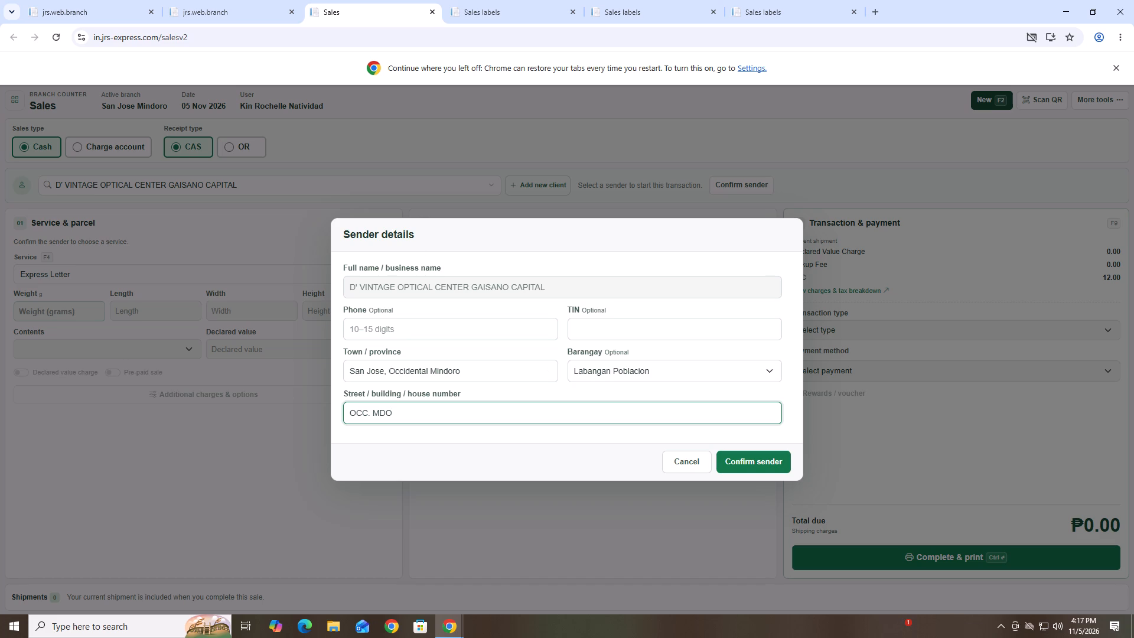
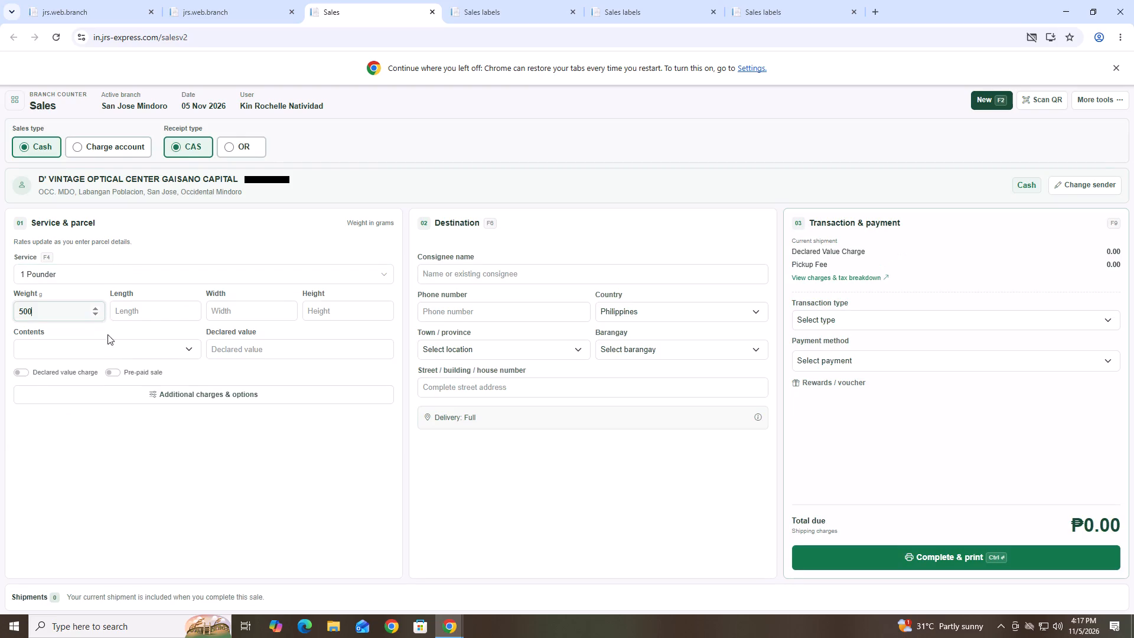
Set the parcel contents to Documents.
left_click(107, 347)
left_click(84, 422)
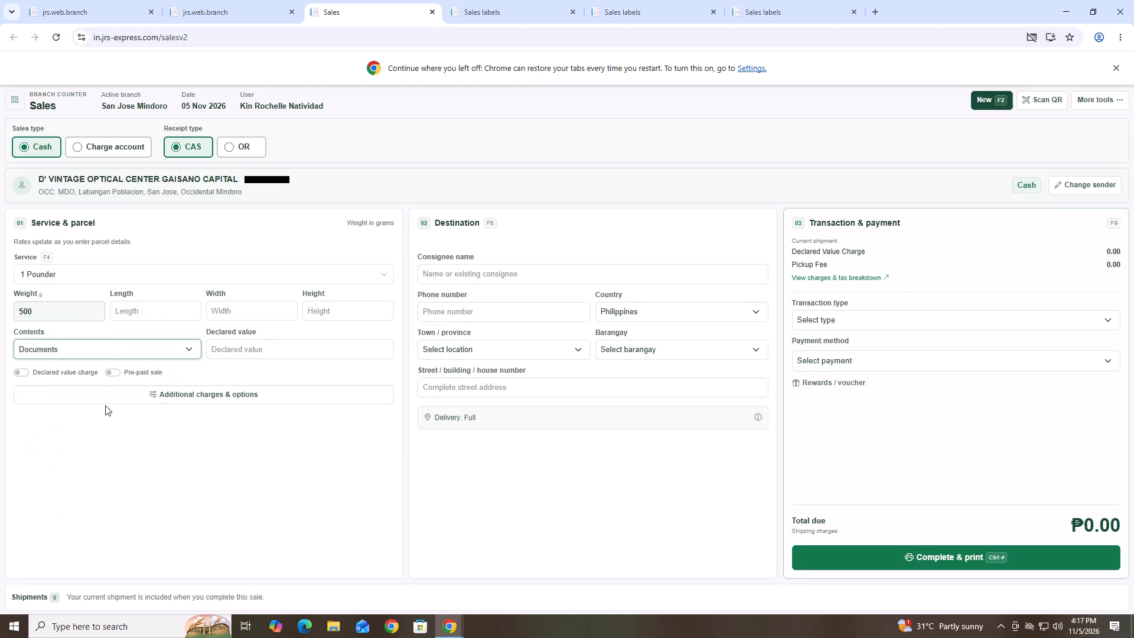
Enter D'VINTAGE VISION INT'L (H.O) as the consignee and set the destination town / province to Davao City, Davao del Sur.
left_click(439, 273)
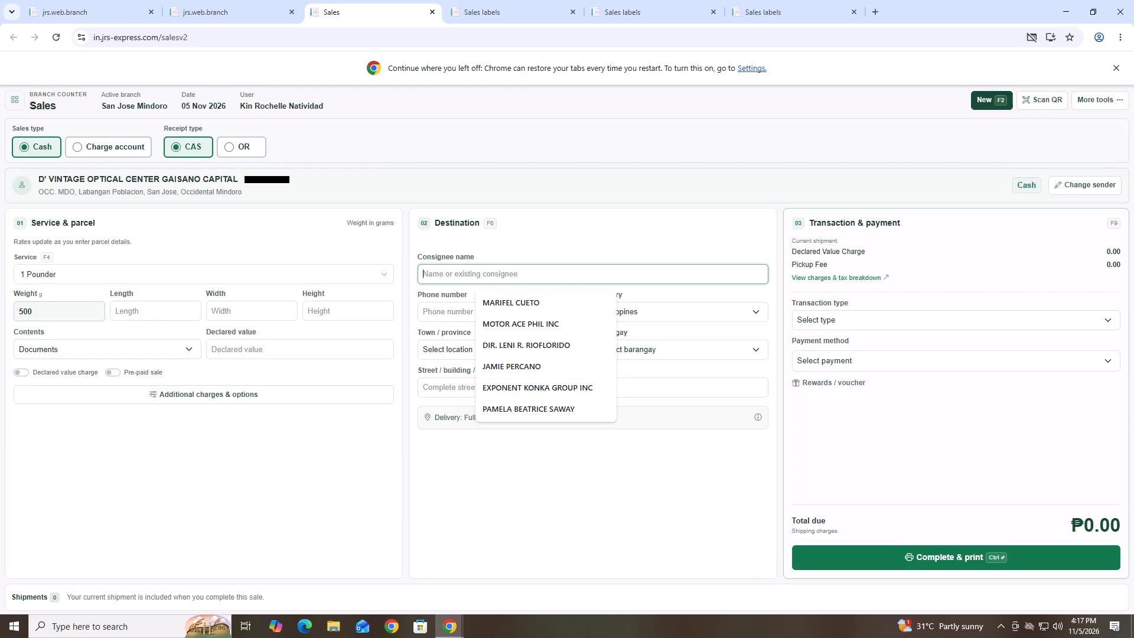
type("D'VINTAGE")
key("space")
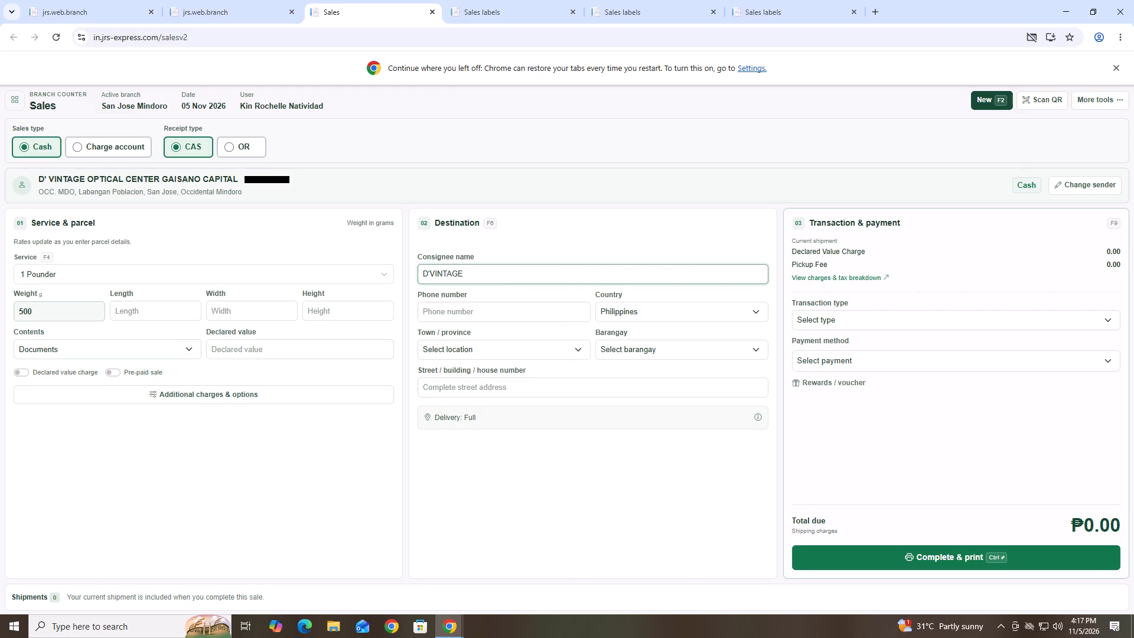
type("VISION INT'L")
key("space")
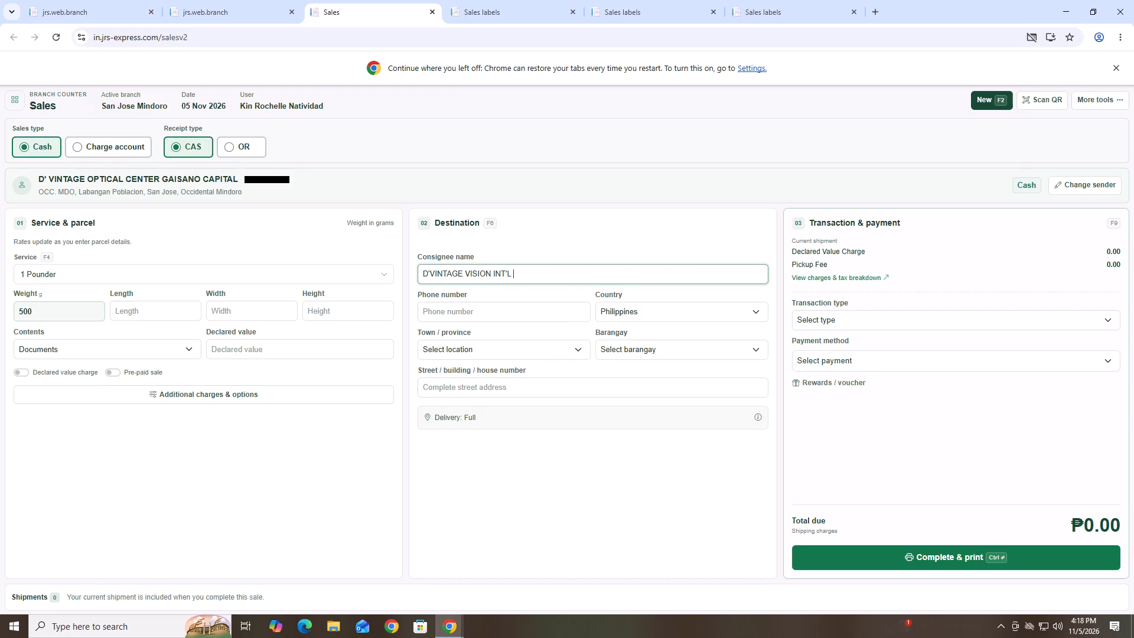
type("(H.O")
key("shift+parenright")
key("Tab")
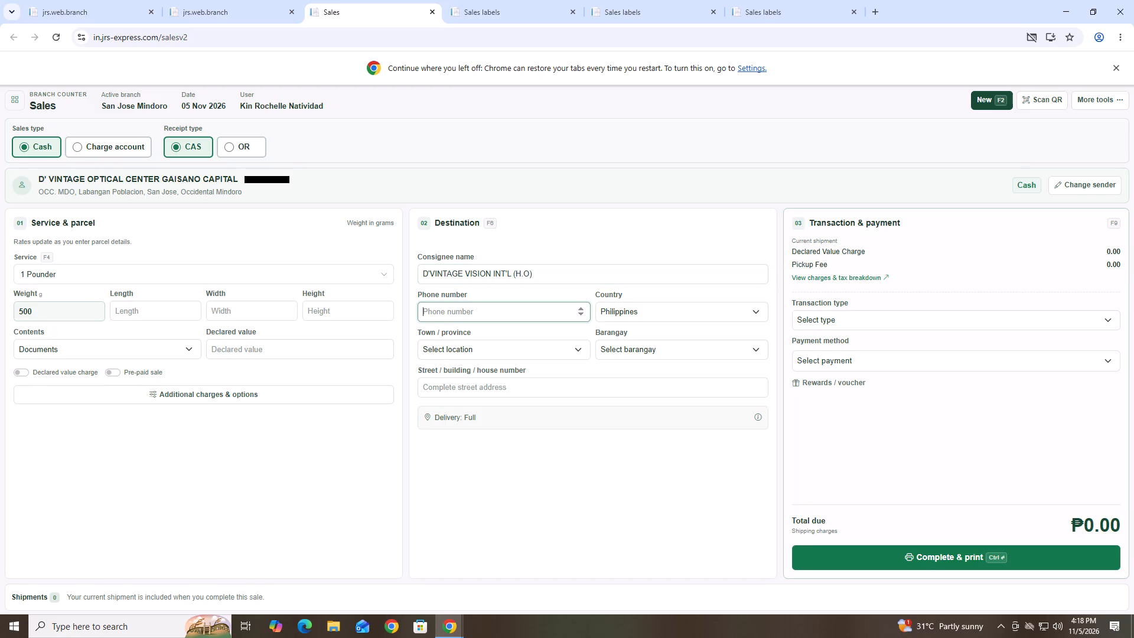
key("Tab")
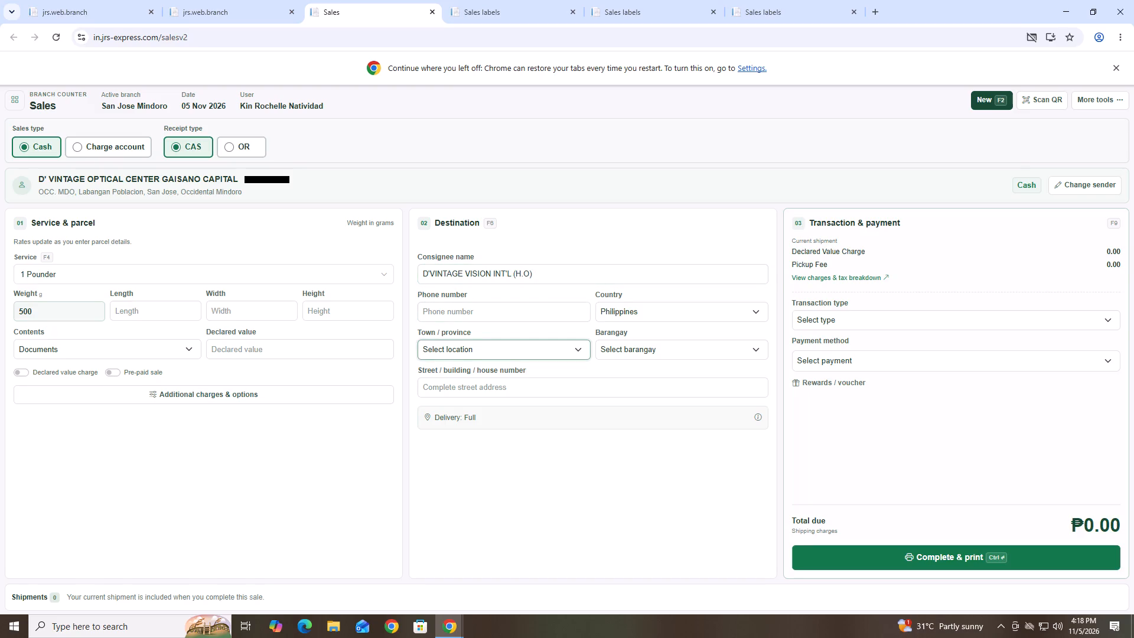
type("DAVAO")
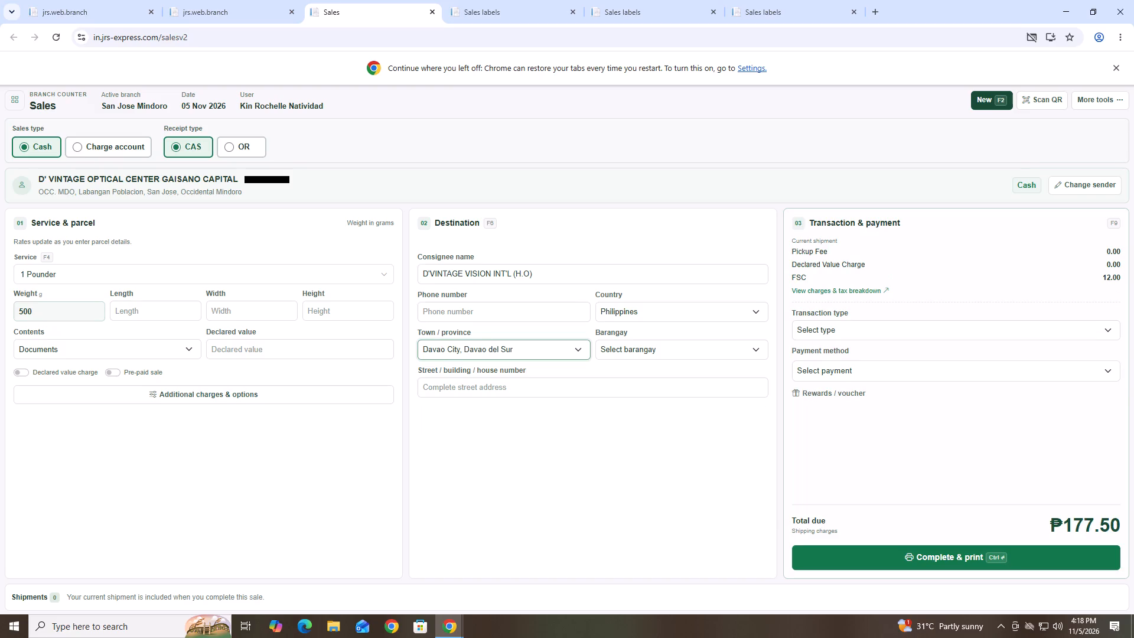
Enter the consignee's complete street address, including door, apartment building, street, landmark and barrio, leaving the barangay unselected.
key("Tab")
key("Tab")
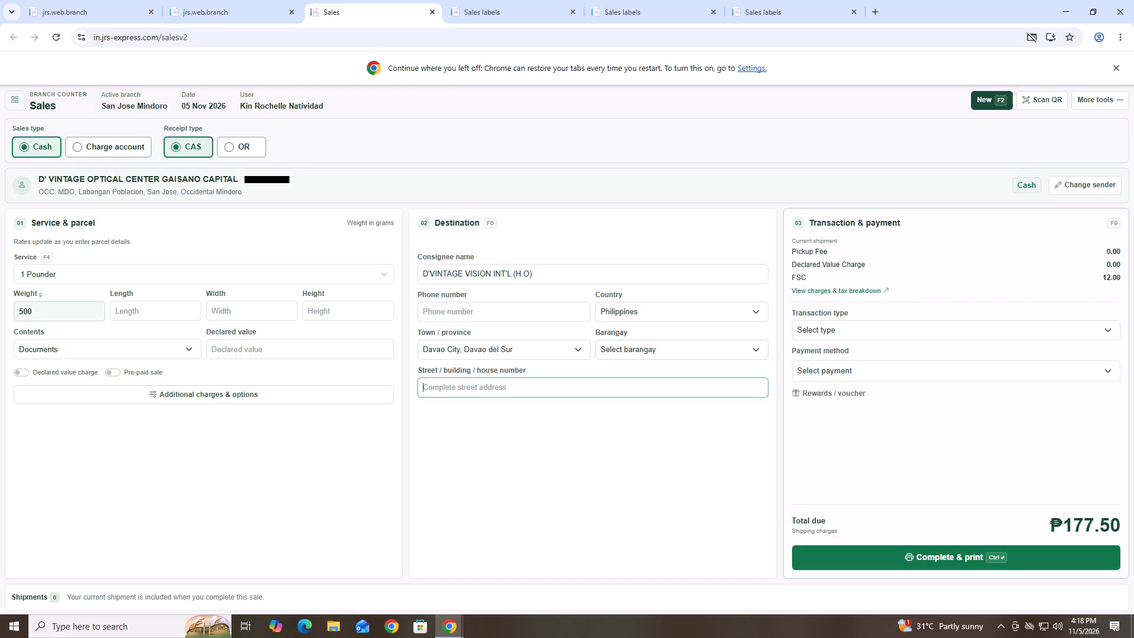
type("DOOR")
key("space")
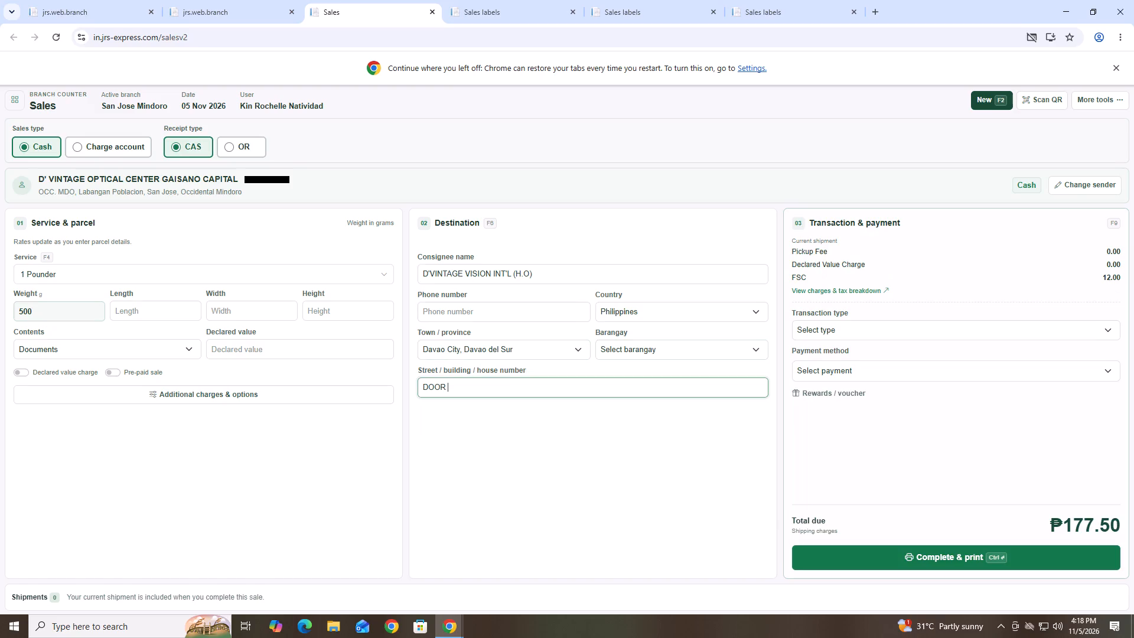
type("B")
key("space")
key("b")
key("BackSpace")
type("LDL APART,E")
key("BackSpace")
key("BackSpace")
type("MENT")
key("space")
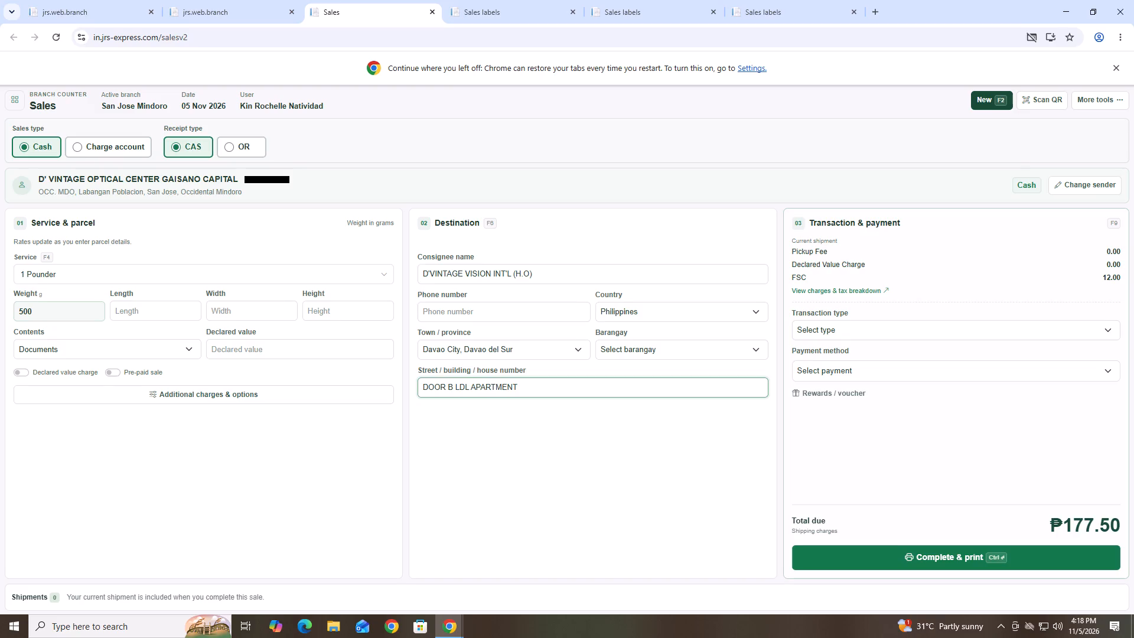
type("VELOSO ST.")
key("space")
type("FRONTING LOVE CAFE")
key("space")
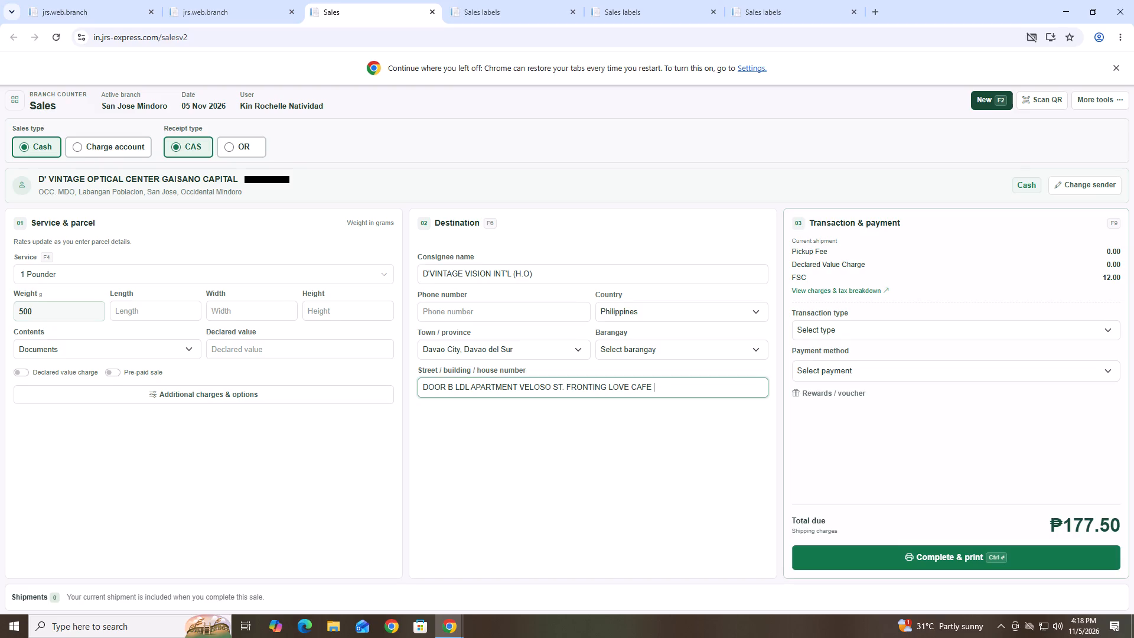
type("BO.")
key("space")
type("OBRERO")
Set the transaction type to Walk in and the payment method to Cash.
scroll(407, 401, "down", 4)
scroll(647, 289, "down", 4)
scroll(781, 305, "down", 3)
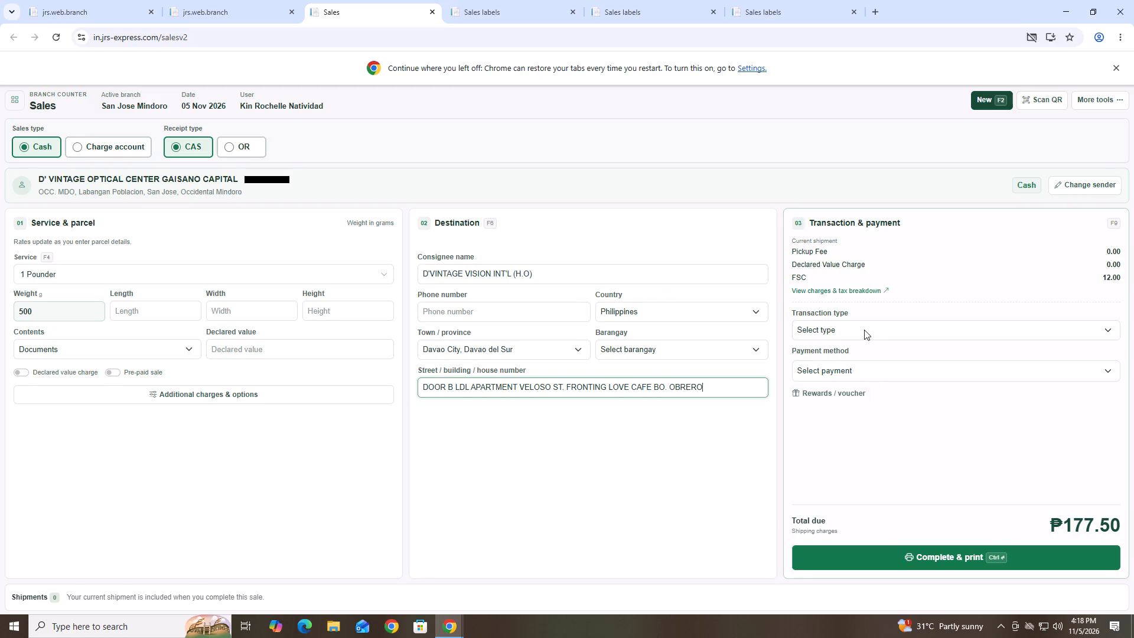
left_click(864, 330)
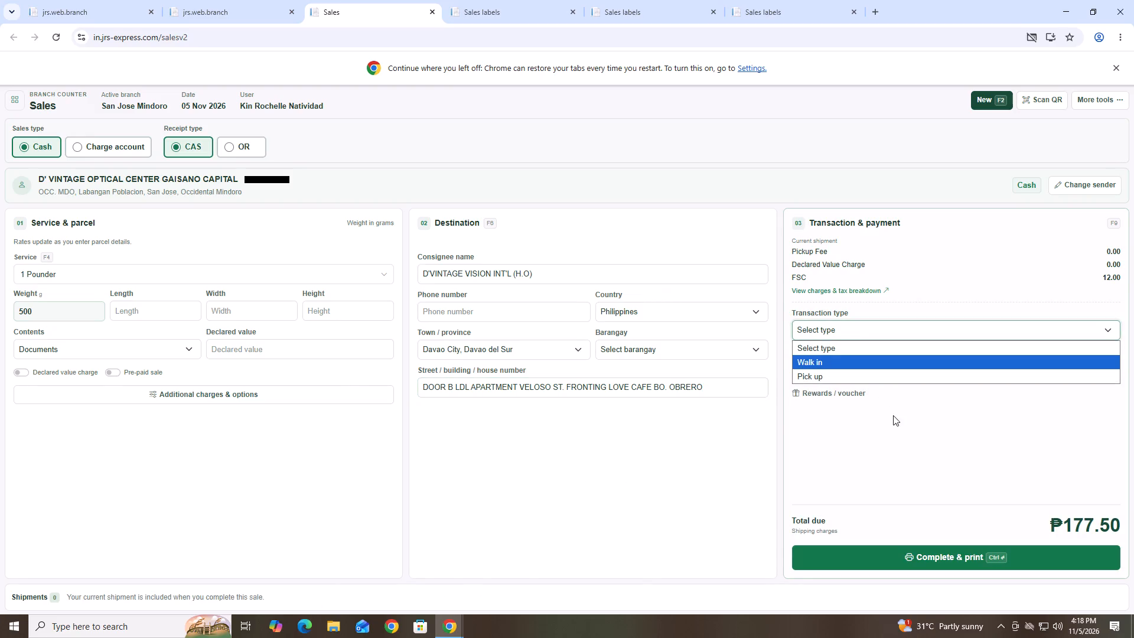
left_click(866, 362)
left_click(864, 361)
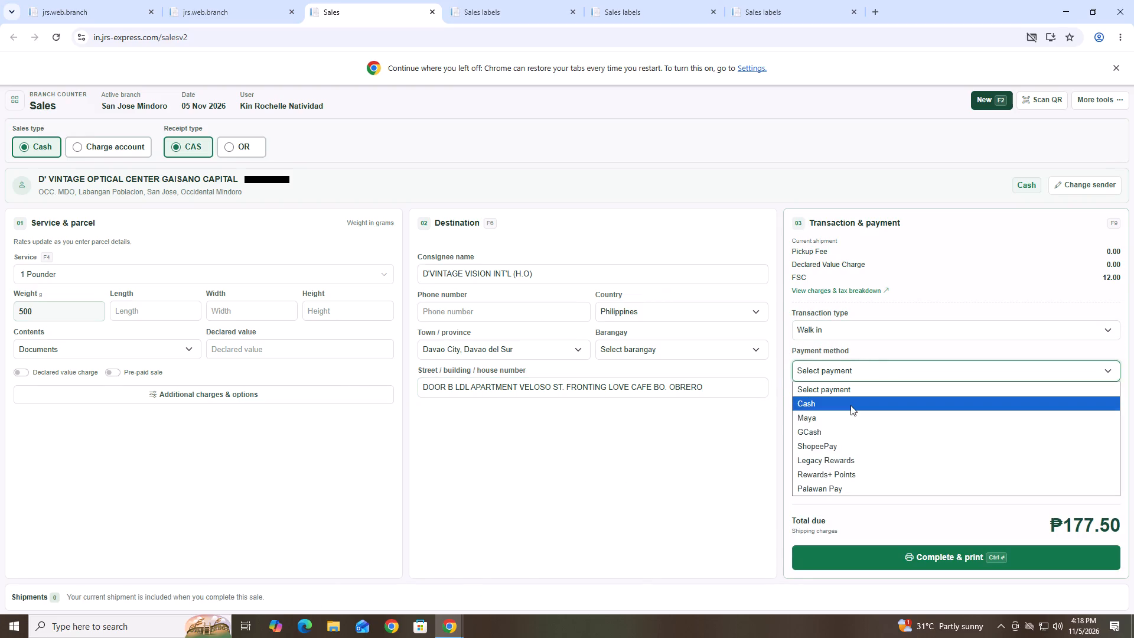
left_click(850, 405)
Complete the sale and print the shipment's proof-of-delivery and customer copy labels.
scroll(893, 462, "down", 8)
left_click(878, 557)
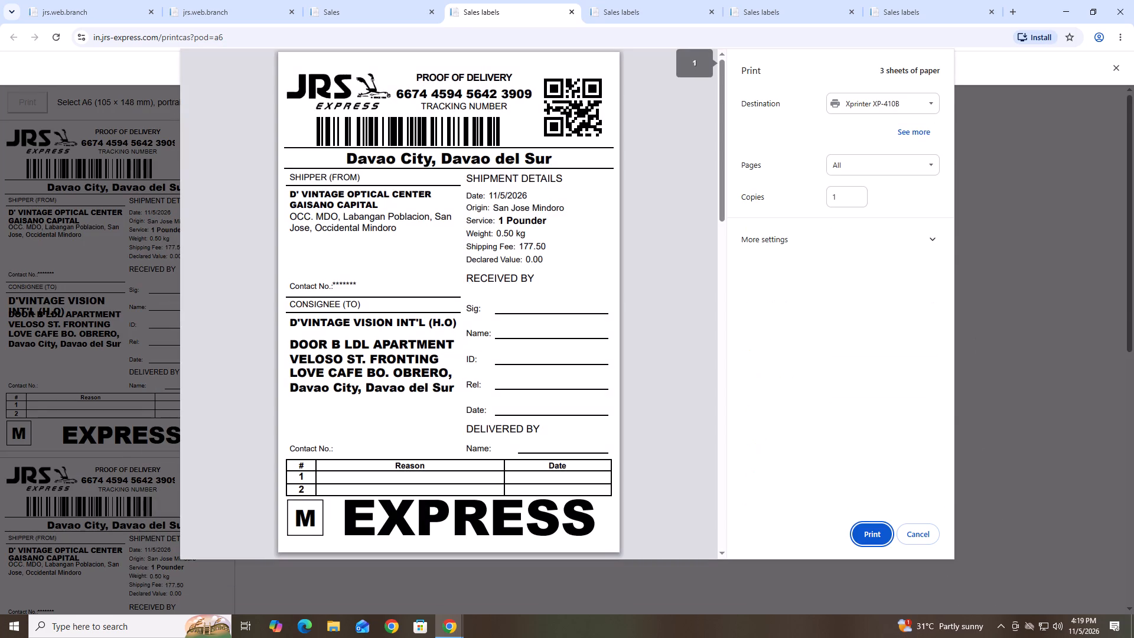
left_click(868, 530)
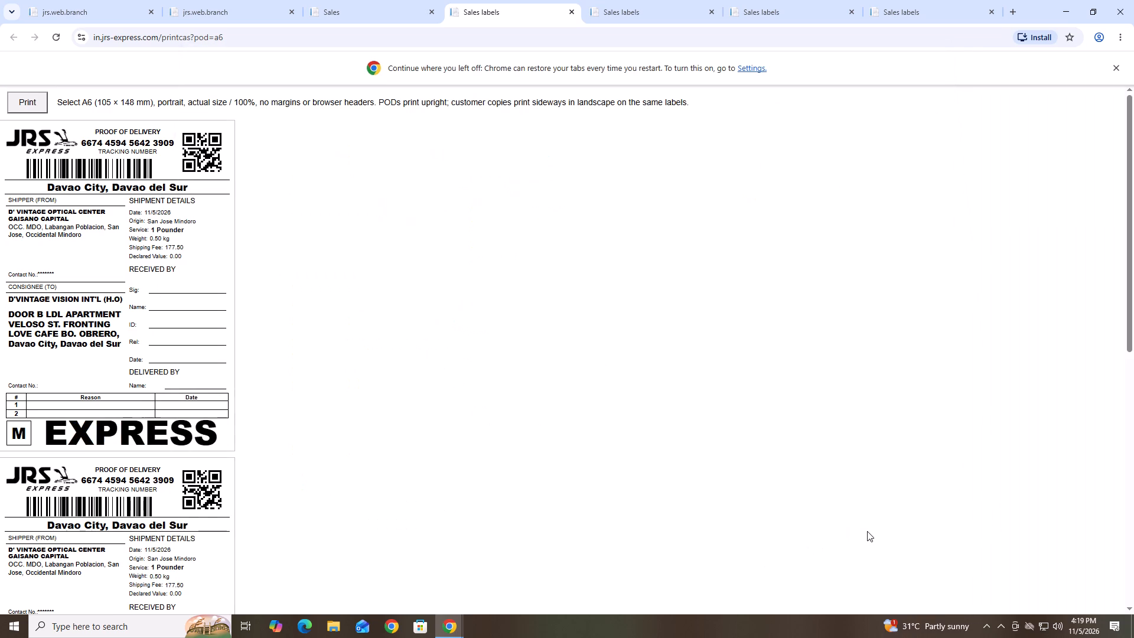
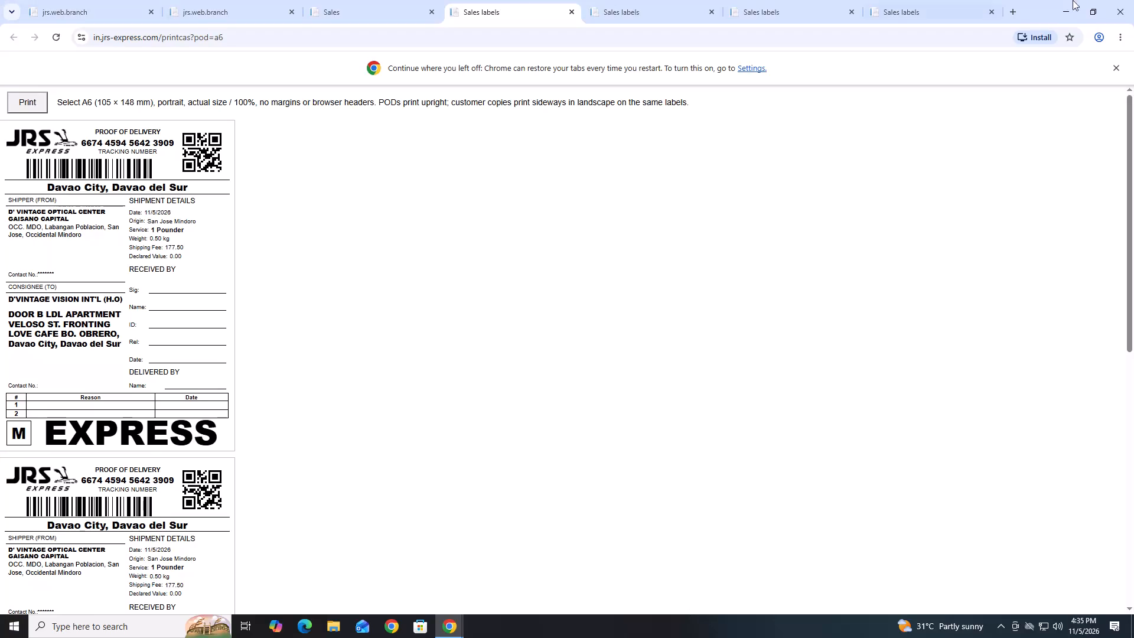
Start a new charge transaction with Armed Forces and Police Savings and Loan Association Inc. - San Jose Mindoro as the sender.
scroll(335, 0, "up", 1)
left_click(203, 0)
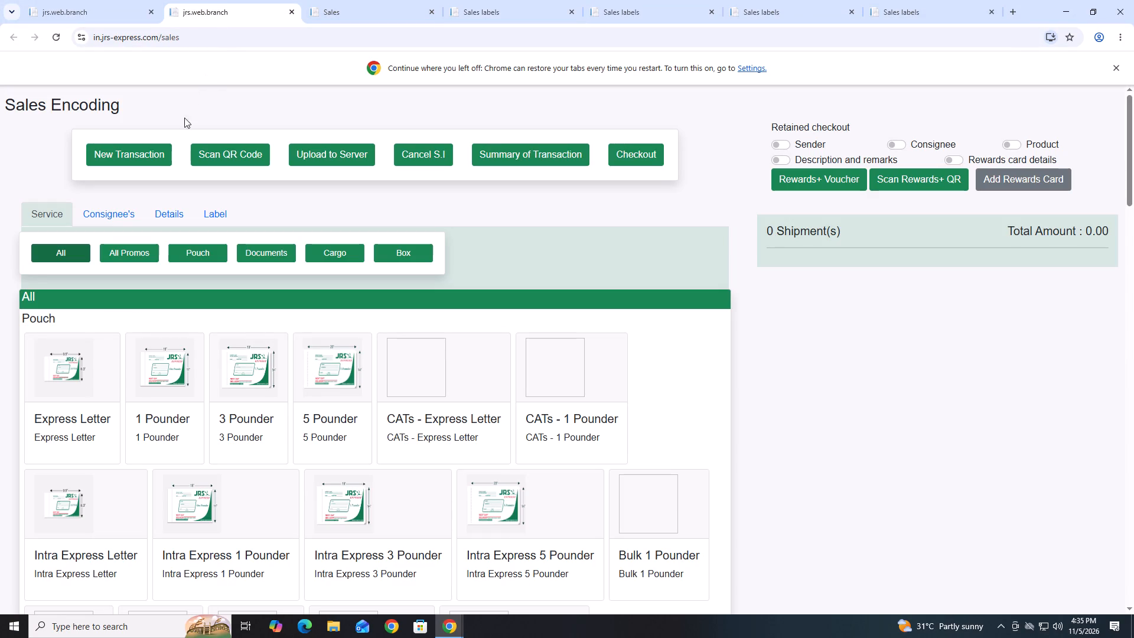
left_click(169, 154)
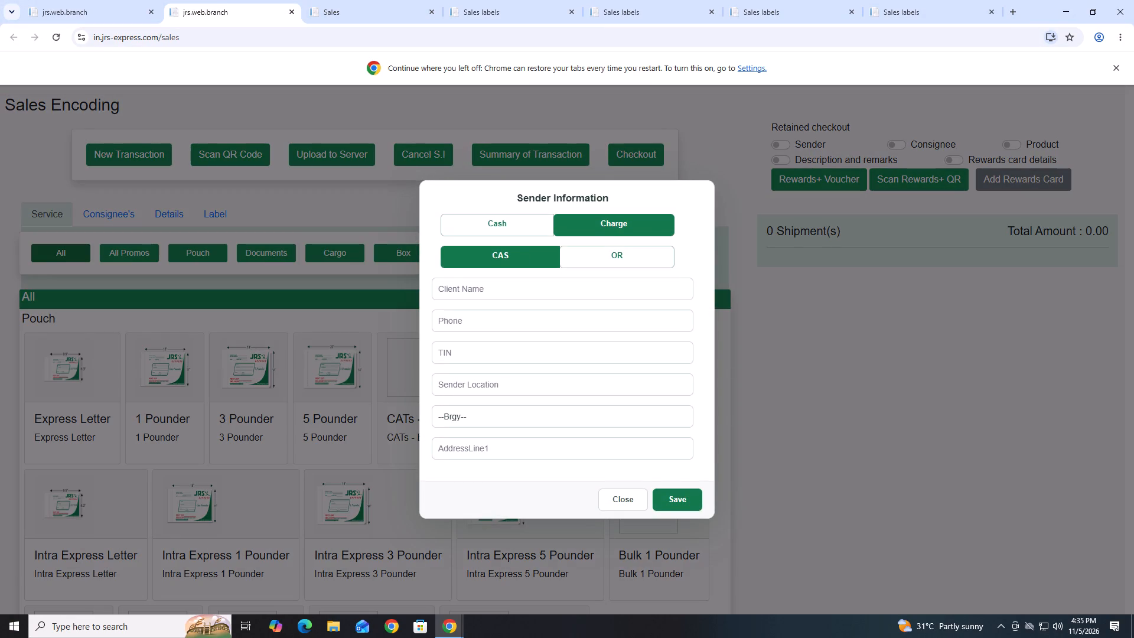
left_click(503, 295)
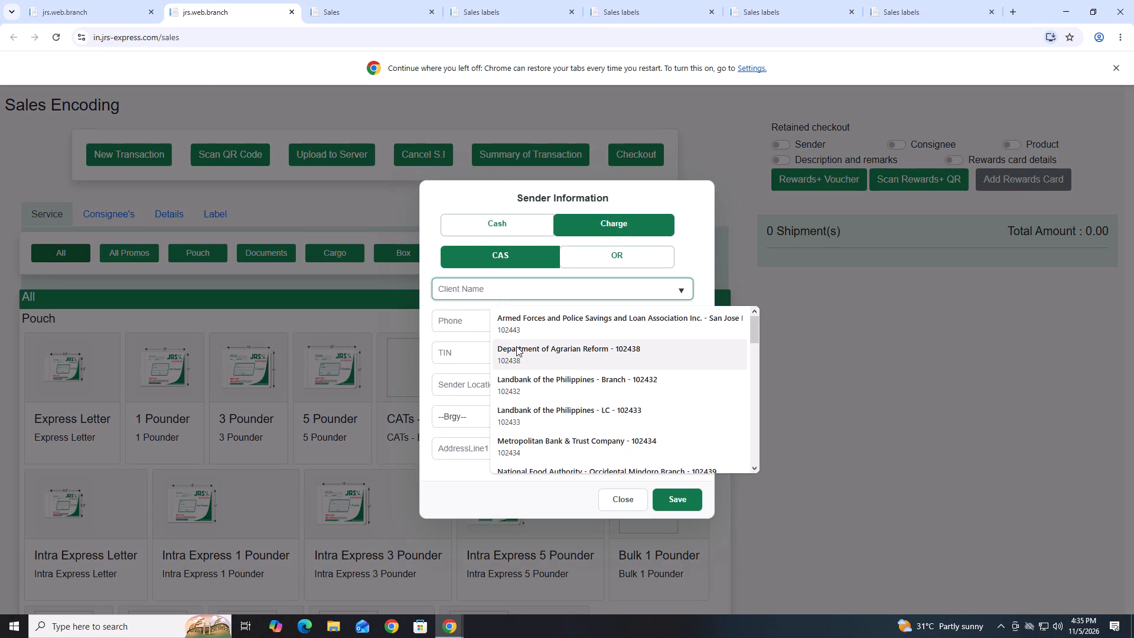
left_click(527, 317)
left_click(680, 499)
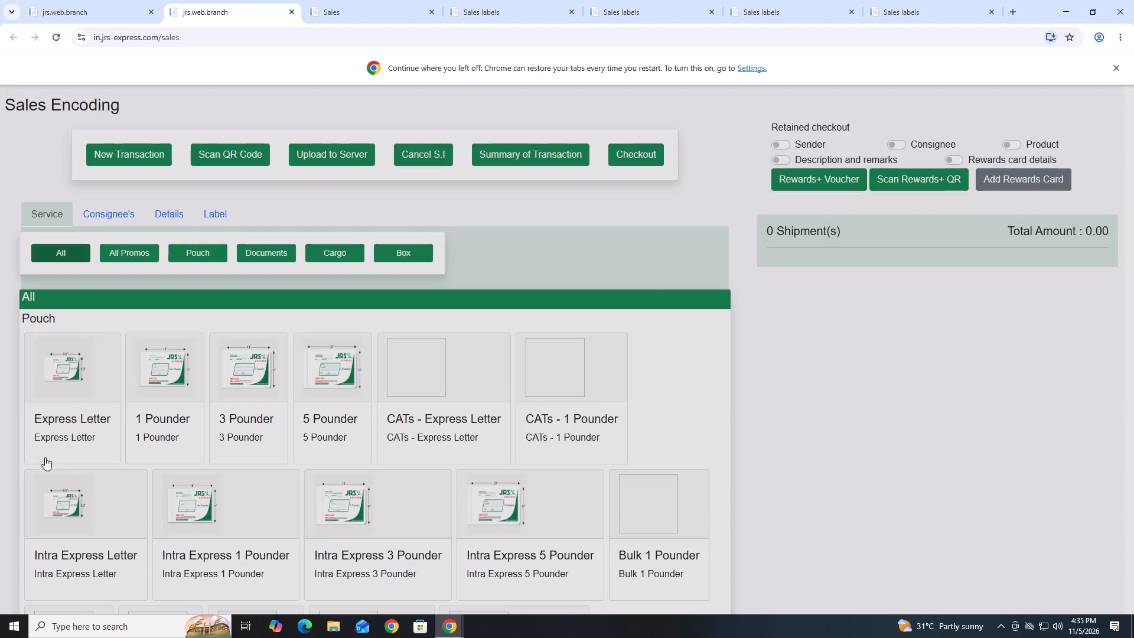
Choose the 1 Pounder pouch service and enter AFPSLAI LUCENA BRANCH as the consignee name.
left_click(149, 415)
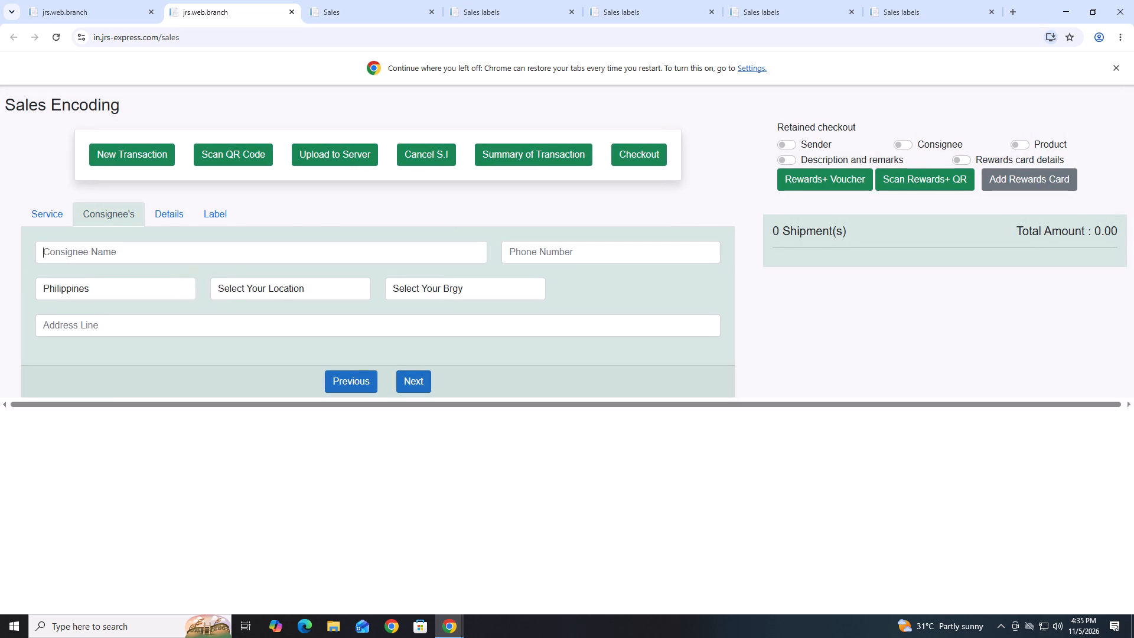
left_click(187, 257)
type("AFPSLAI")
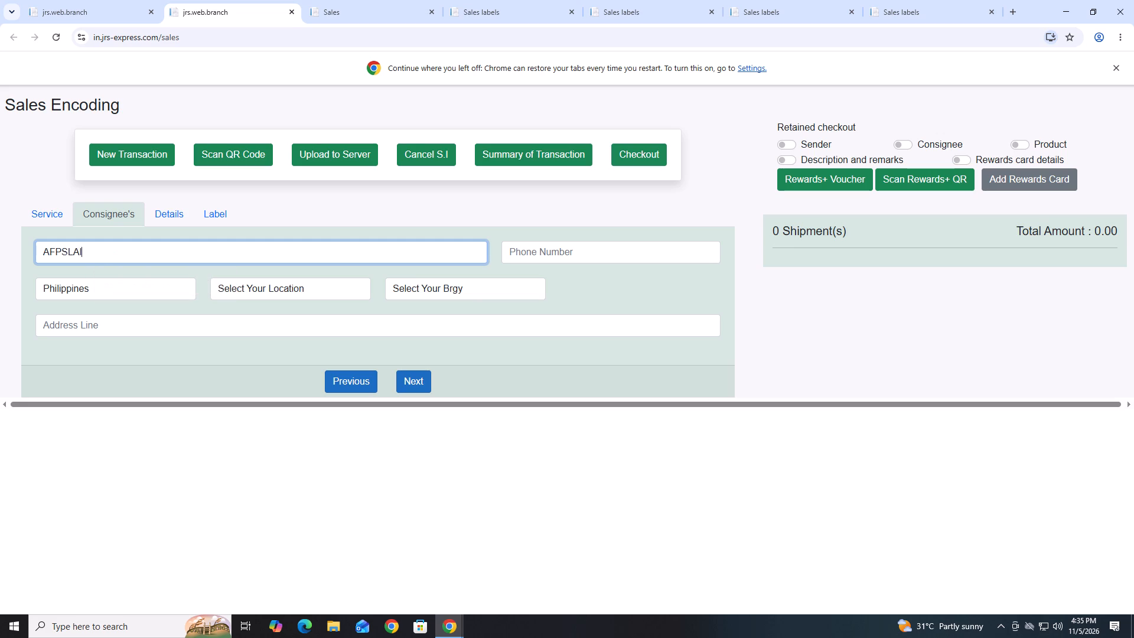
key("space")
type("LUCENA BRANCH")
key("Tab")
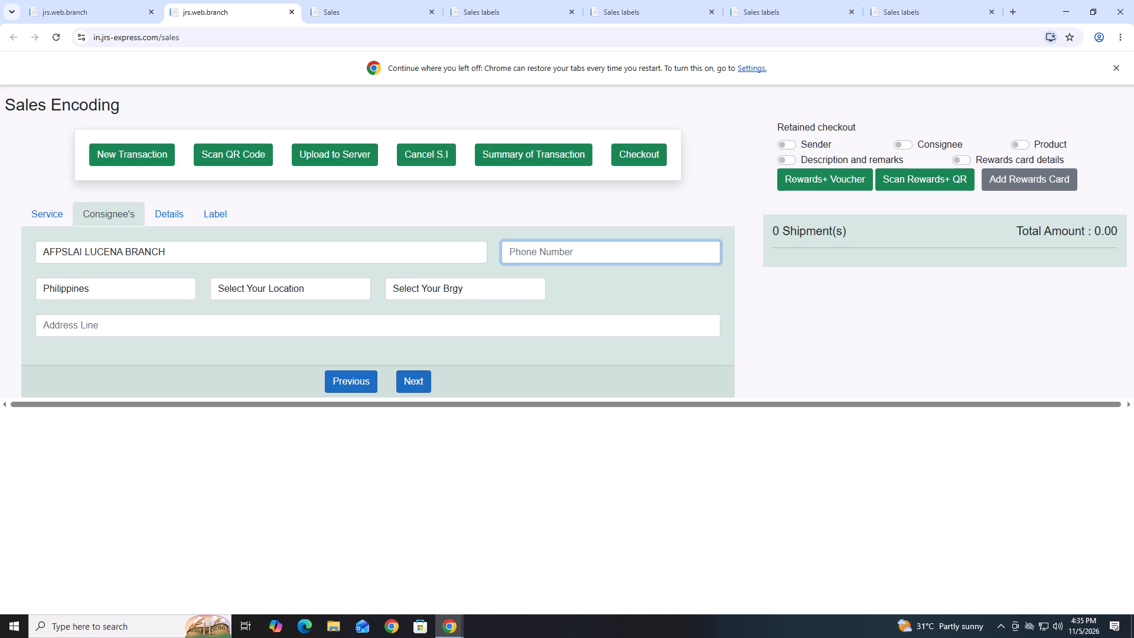
Set the consignee's location to Lucena City, Quezon, barangay Gulang-Gulang (Poblacion), and enter the camp name as the address line.
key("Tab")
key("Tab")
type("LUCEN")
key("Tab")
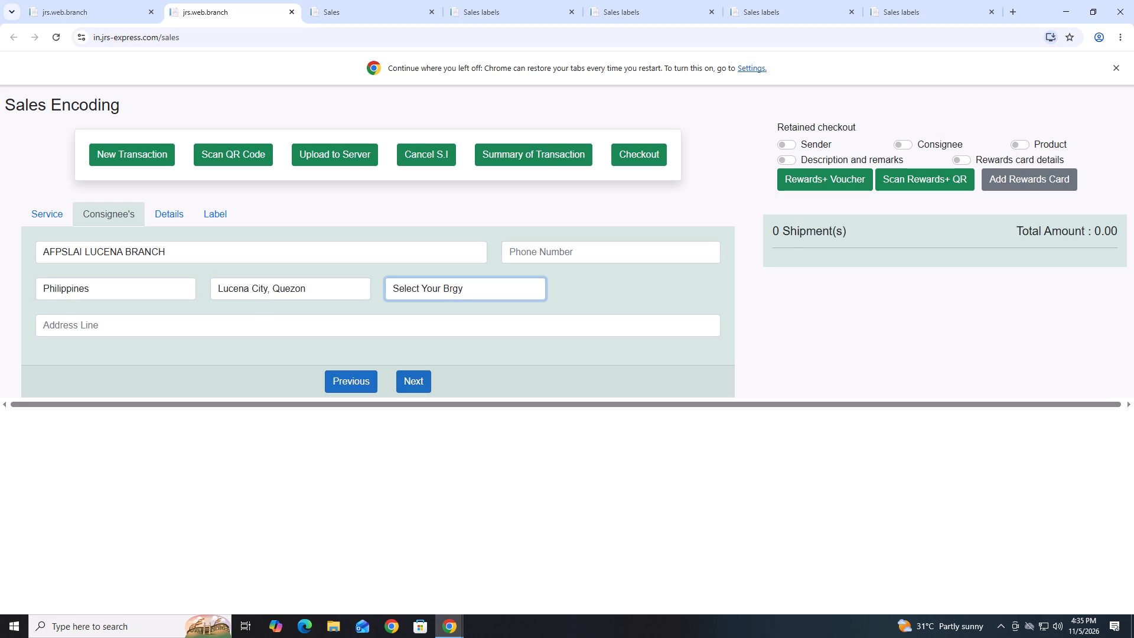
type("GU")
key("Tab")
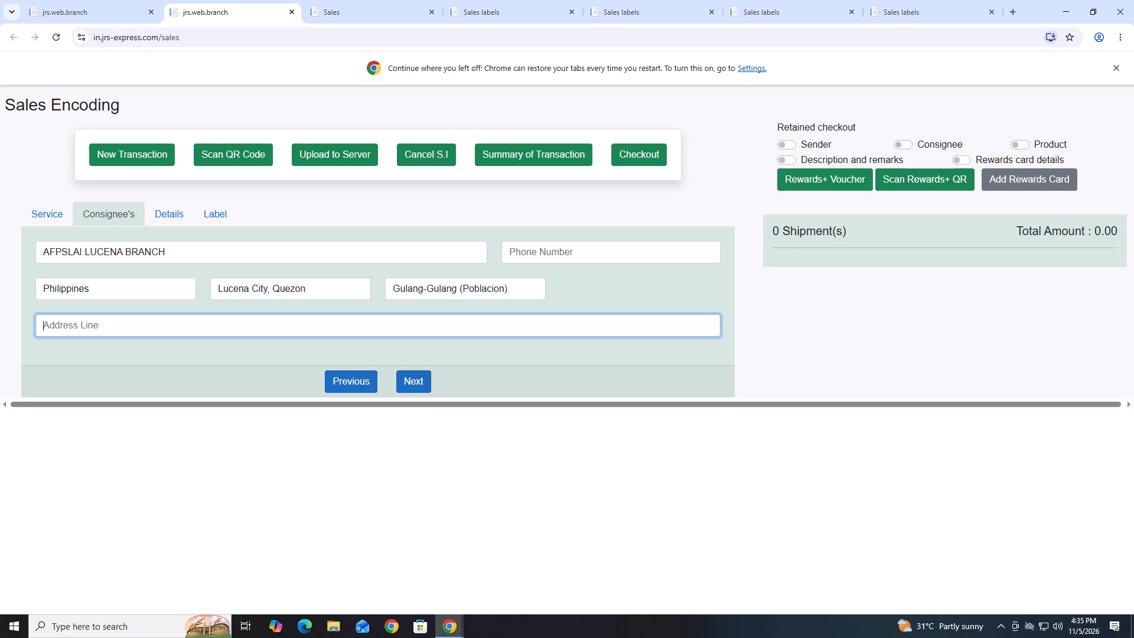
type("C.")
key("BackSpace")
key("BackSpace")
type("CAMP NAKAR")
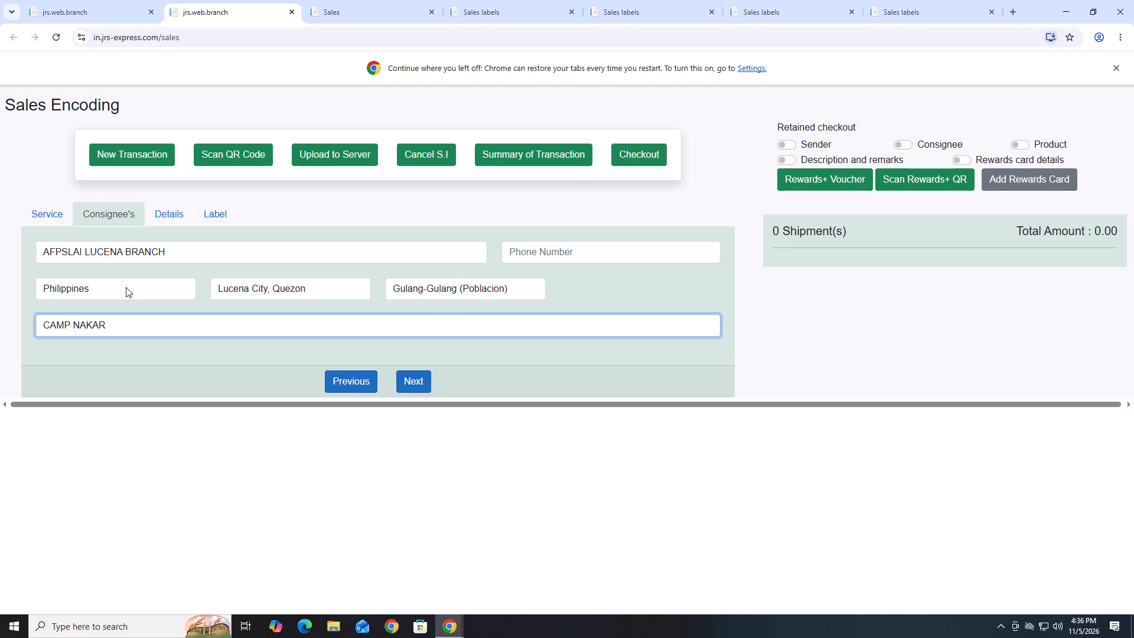
scroll(423, 372, "down", 7)
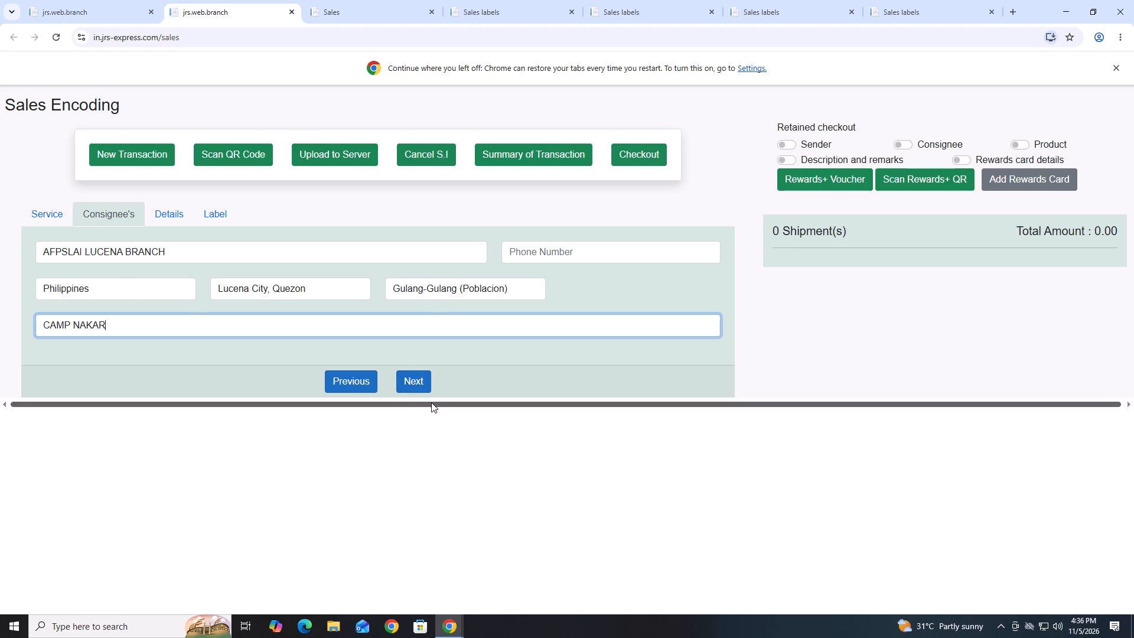
left_click(422, 386)
Describe the shipment contents as Documents and add the FSC Air charge.
left_click(165, 286)
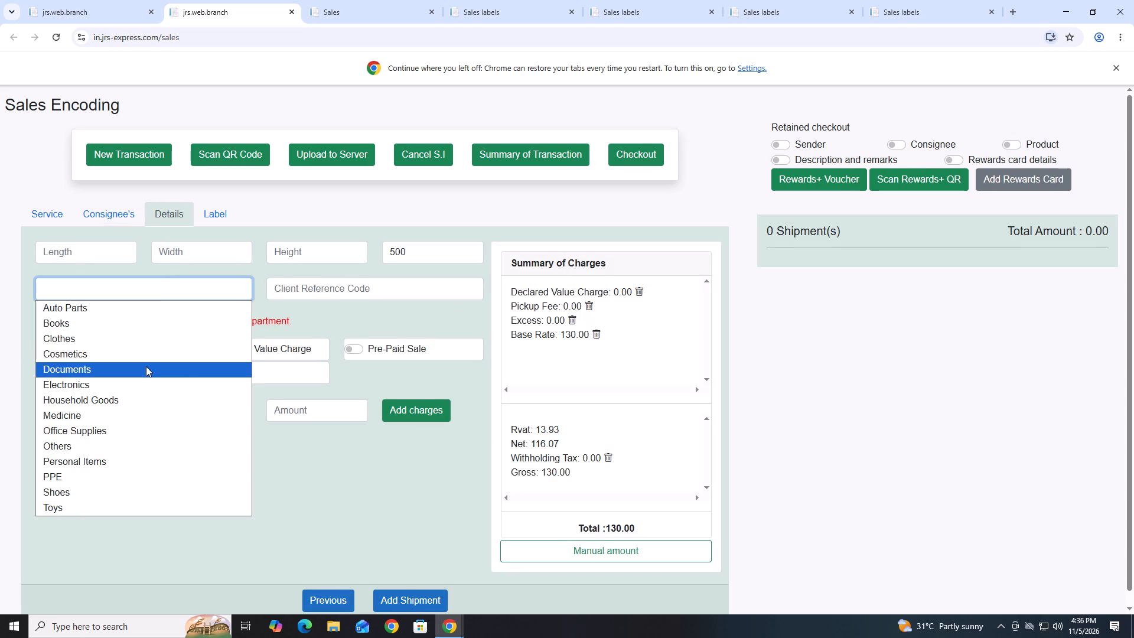
left_click(146, 366)
scroll(417, 370, "down", 1)
scroll(364, 403, "down", 6)
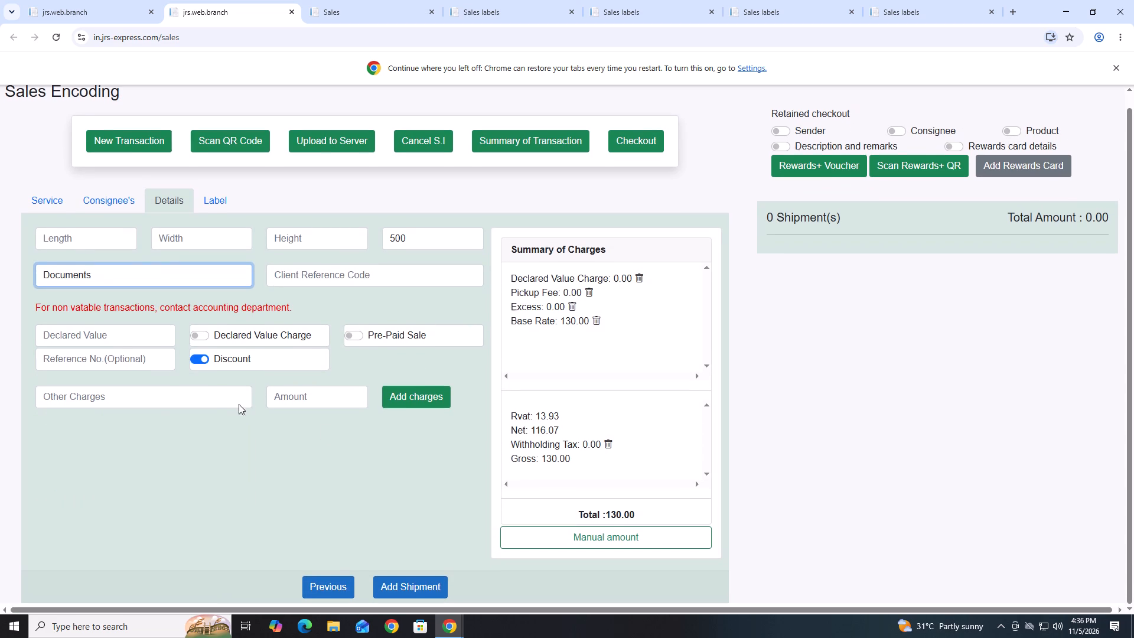
left_click(151, 395)
scroll(112, 483, "down", 8)
left_click(112, 501)
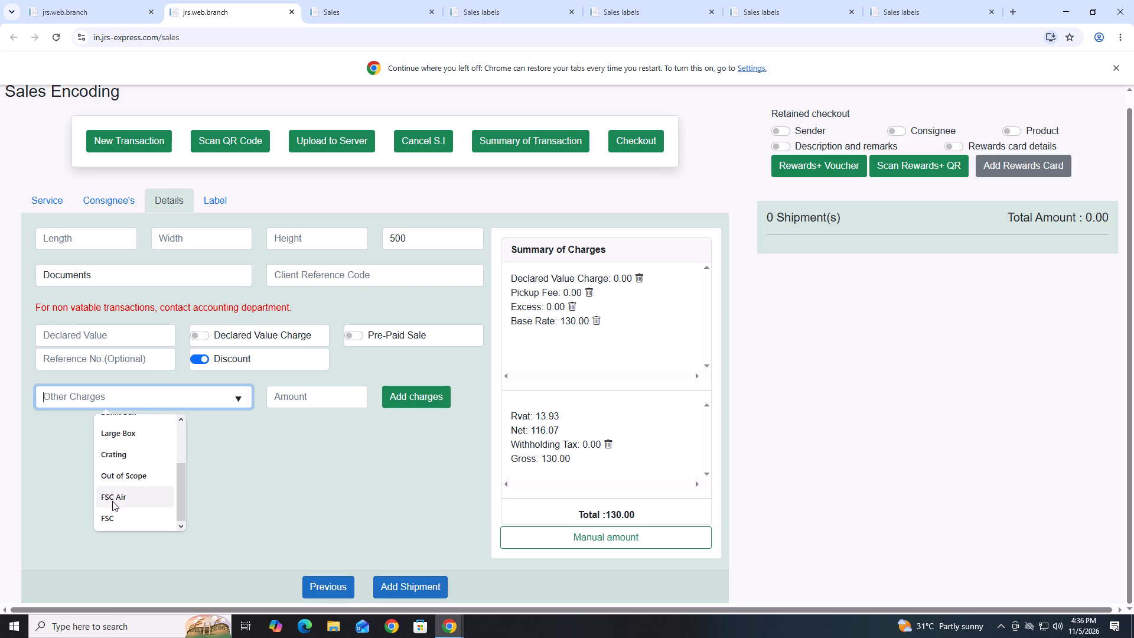
Add an FSC charge of 12 to the shipment's other charges.
left_click(133, 399)
scroll(133, 399, "down", 8)
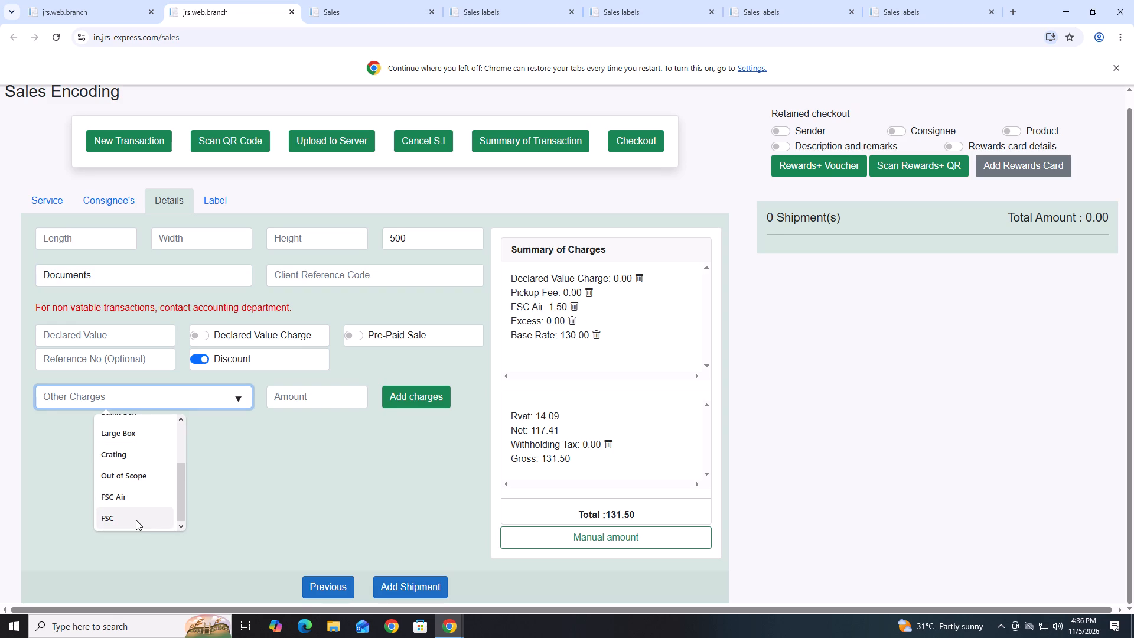
left_click(136, 520)
left_click(281, 409)
left_click(285, 401)
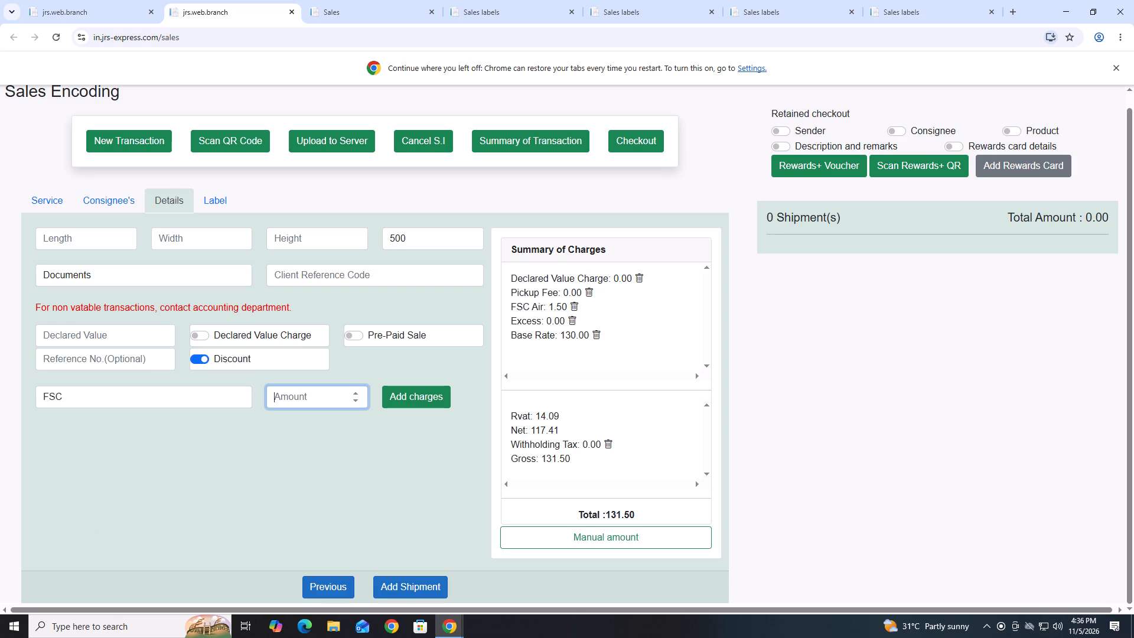
type("12")
left_click(408, 401)
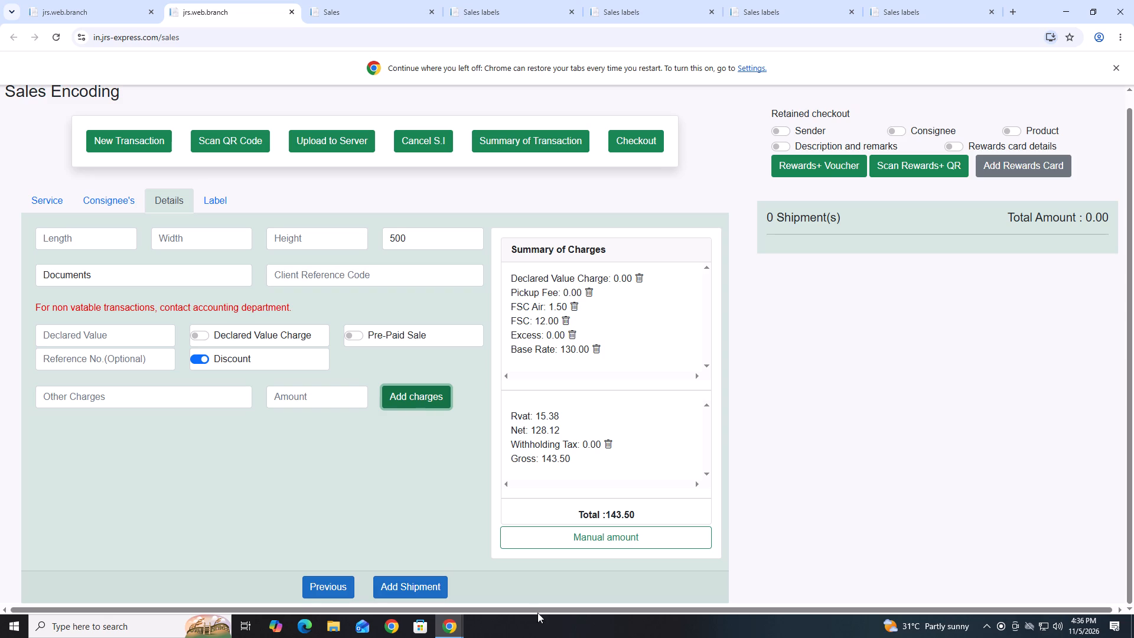
Add the shipment to the transaction and check it out as Pick Up.
left_click(383, 587)
scroll(983, 222, "up", 4)
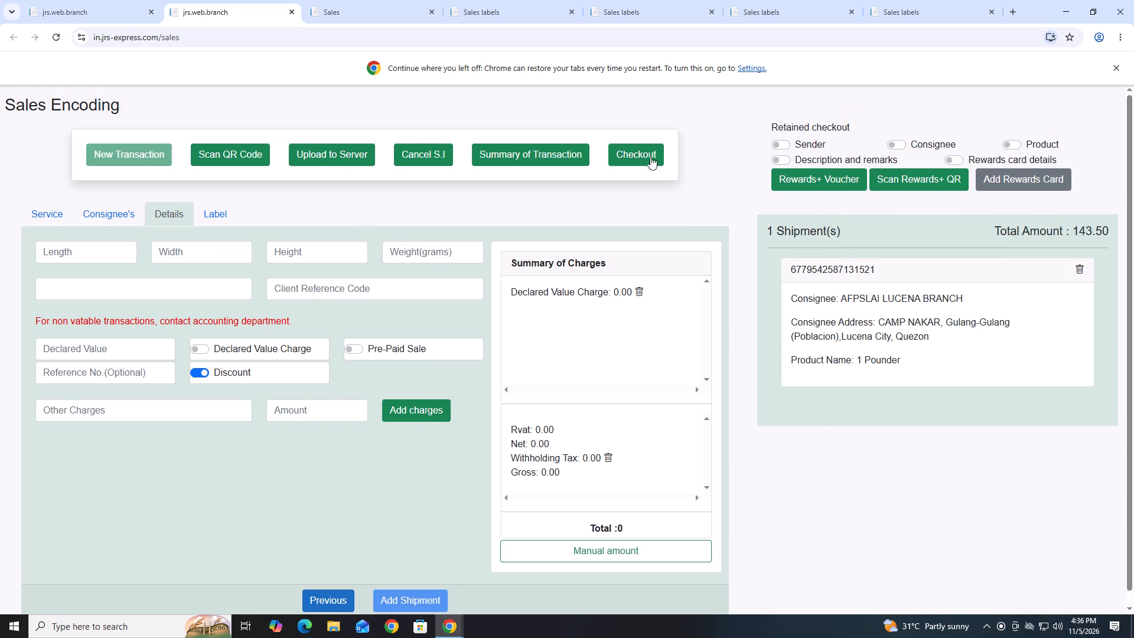
left_click(648, 155)
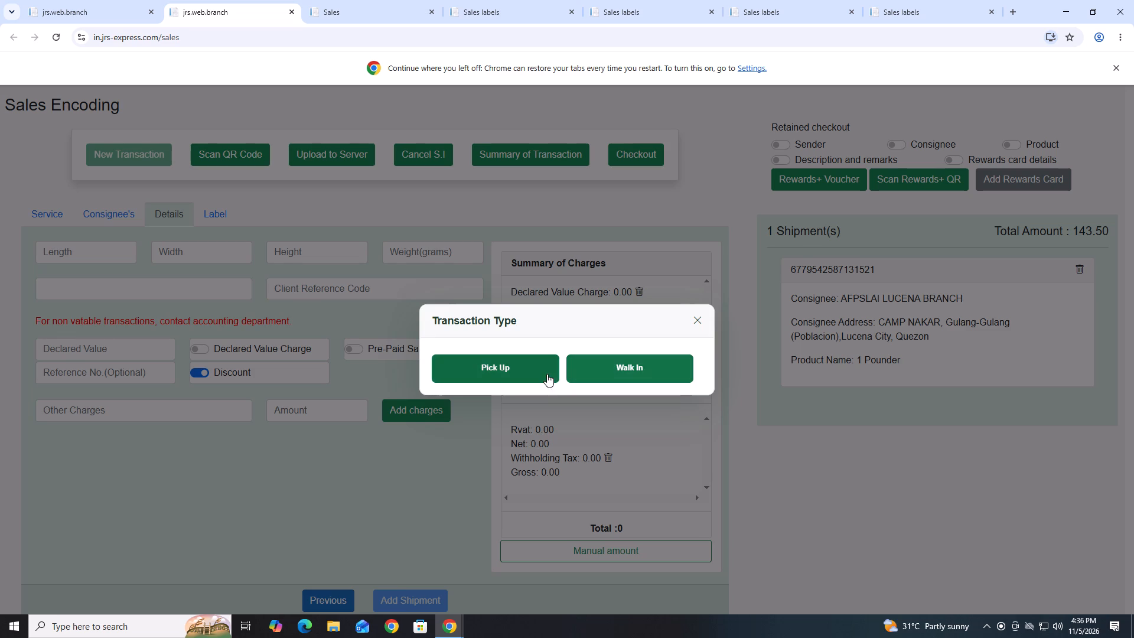
left_click(546, 373)
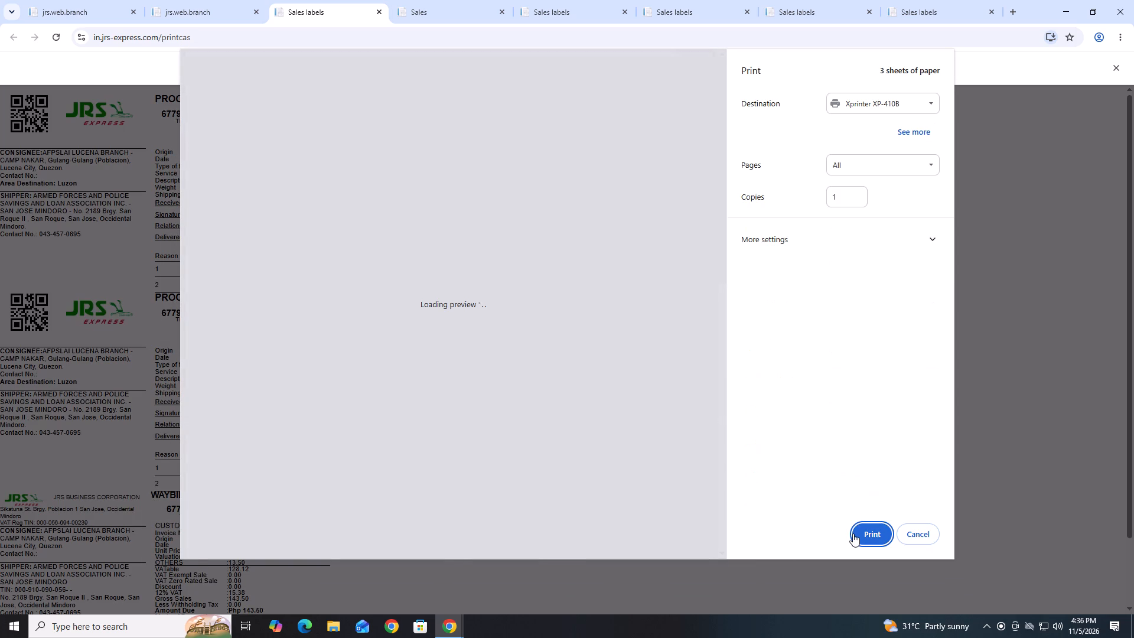
Print the shipment's proof-of-delivery and waybill charge invoice labels on the Xprinter XP-410B.
left_click(853, 533)
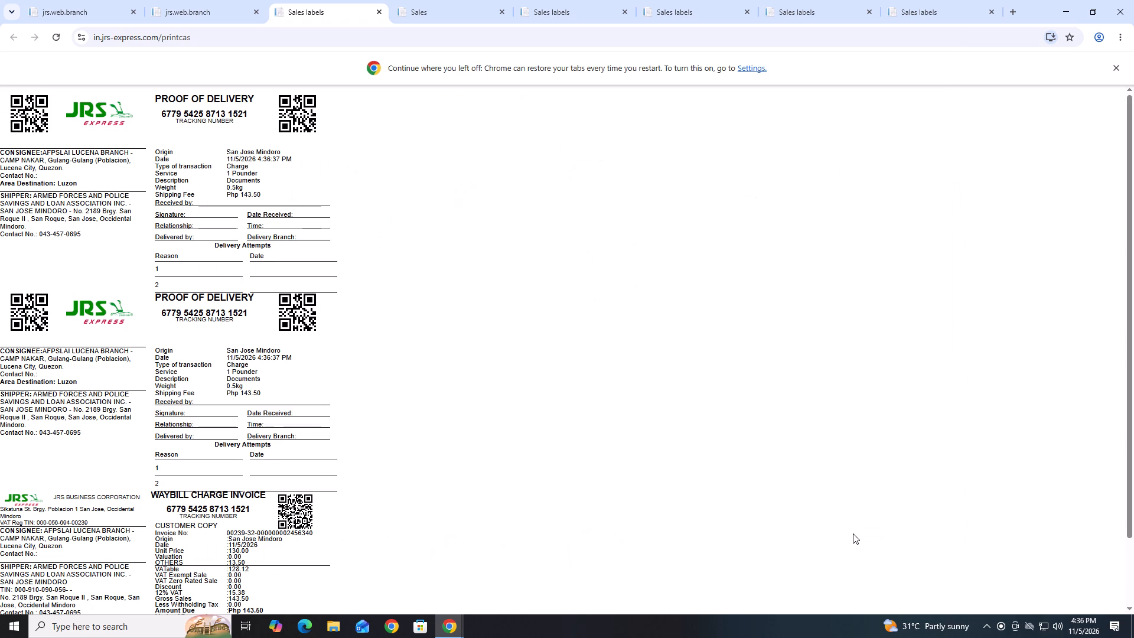
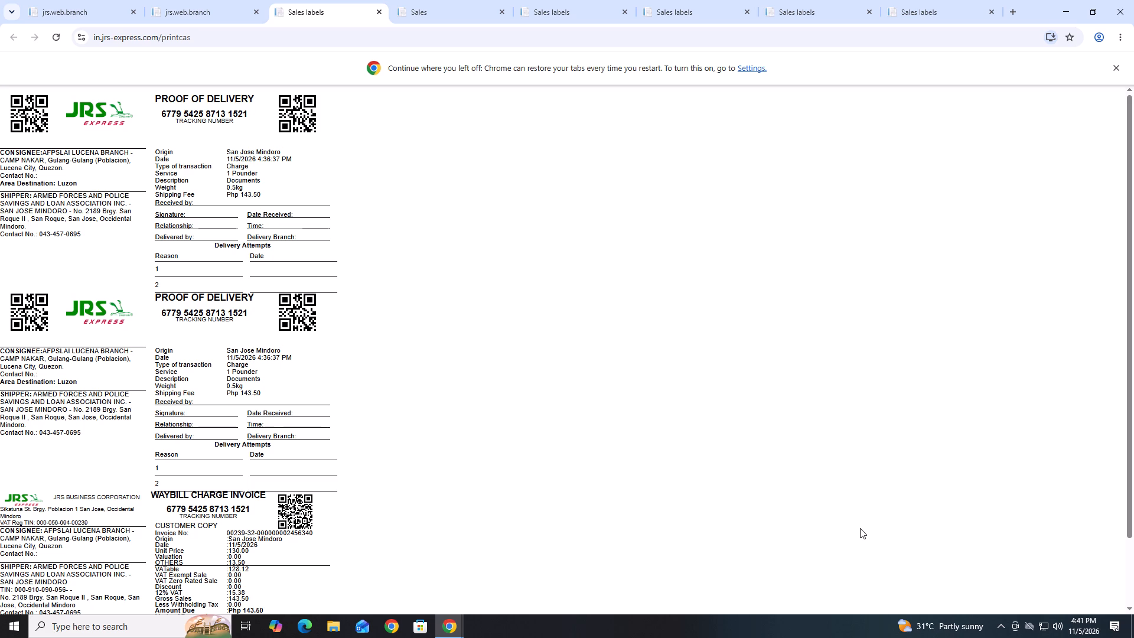
Start a new charge transaction with Department of Agrarian Reform as sender, located in San Jose, Occidental Mindoro, and retain the sender for checkout.
left_click(190, 3)
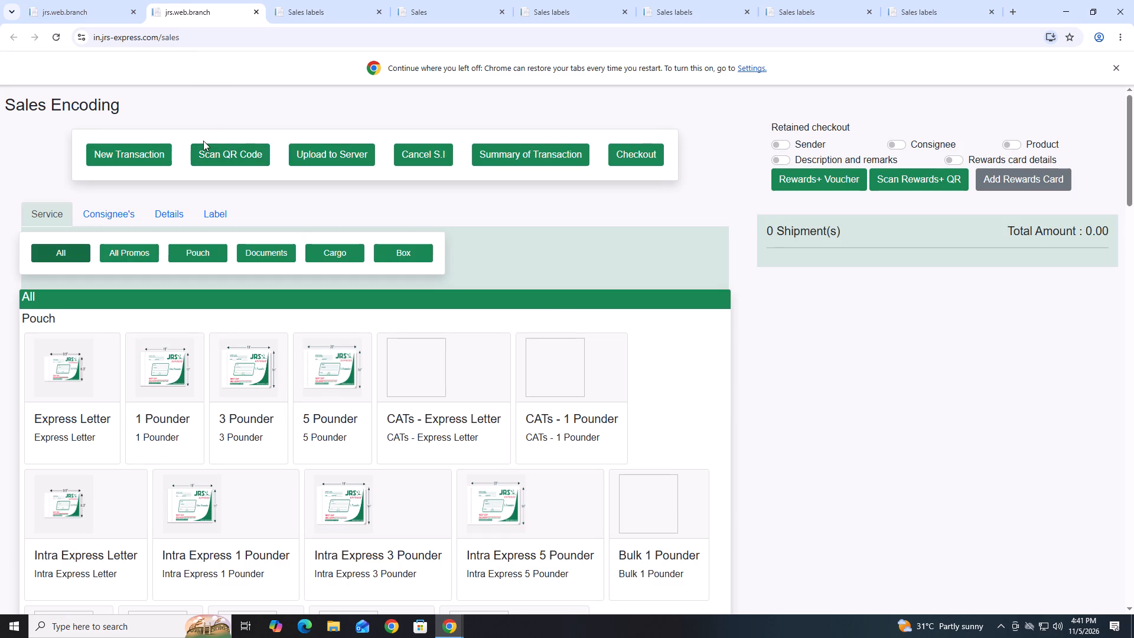
left_click(122, 145)
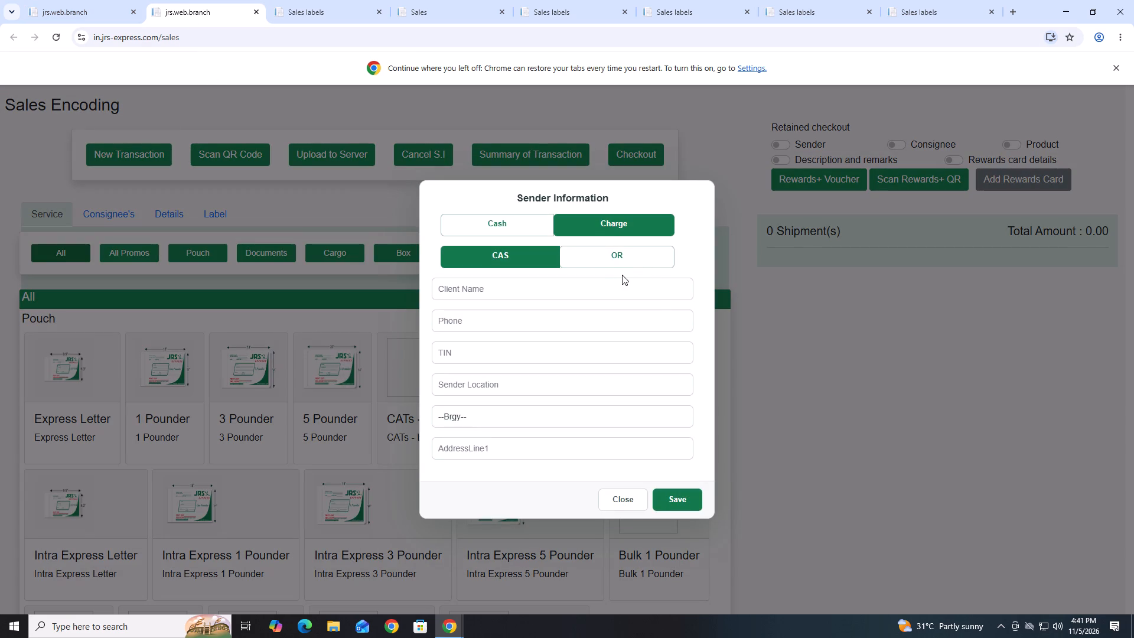
left_click(621, 276)
left_click(623, 288)
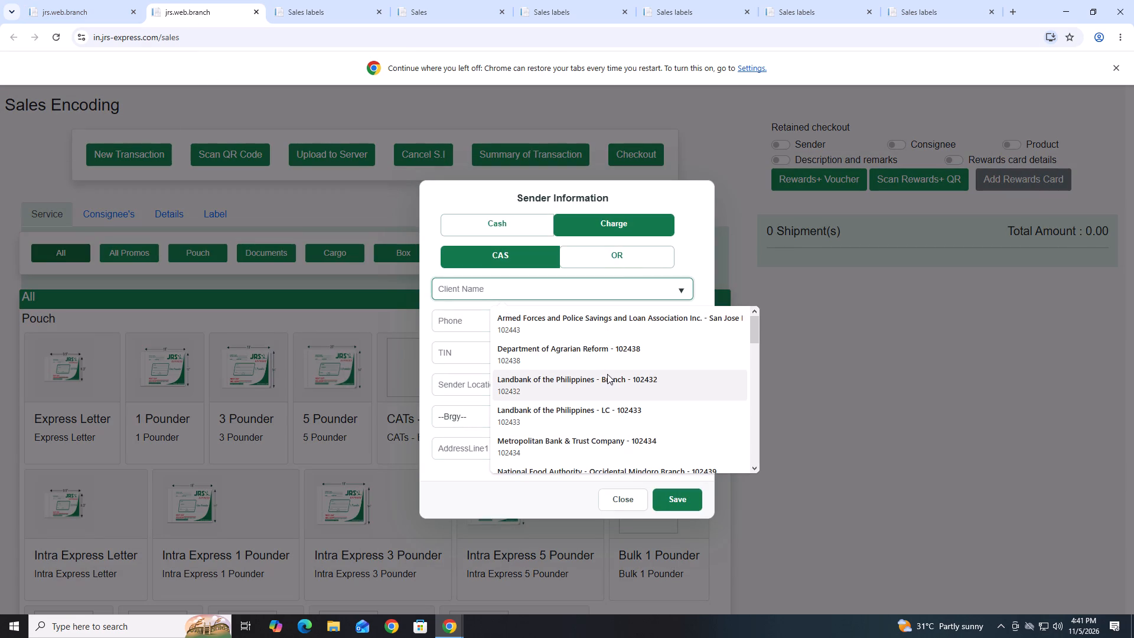
left_click(603, 357)
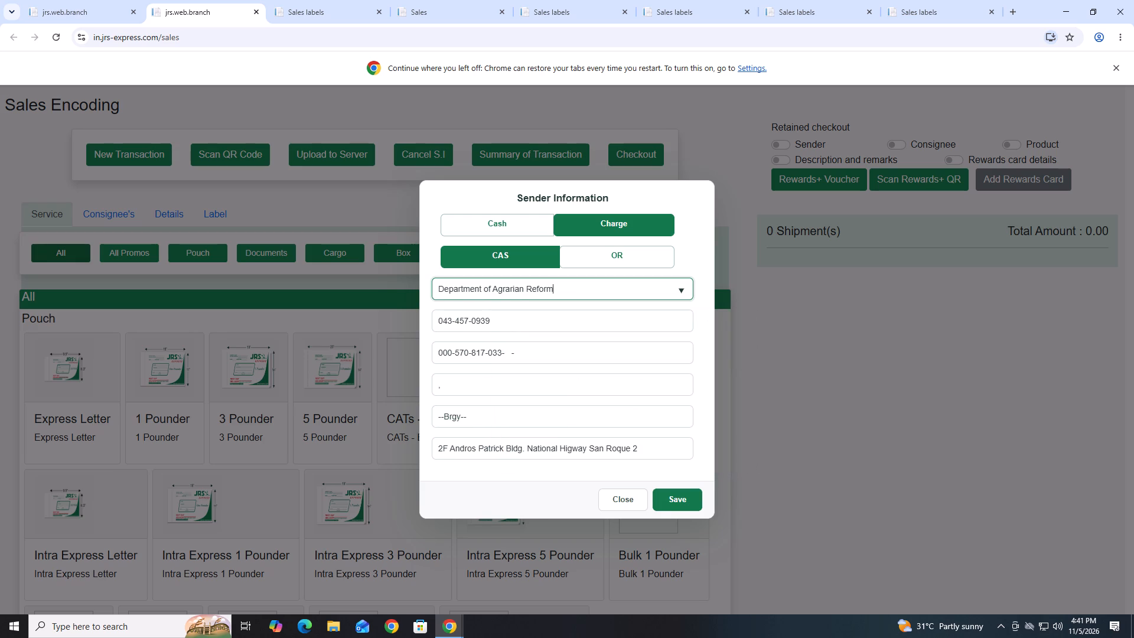
left_click_drag(594, 389, 384, 427)
key("BackSpace")
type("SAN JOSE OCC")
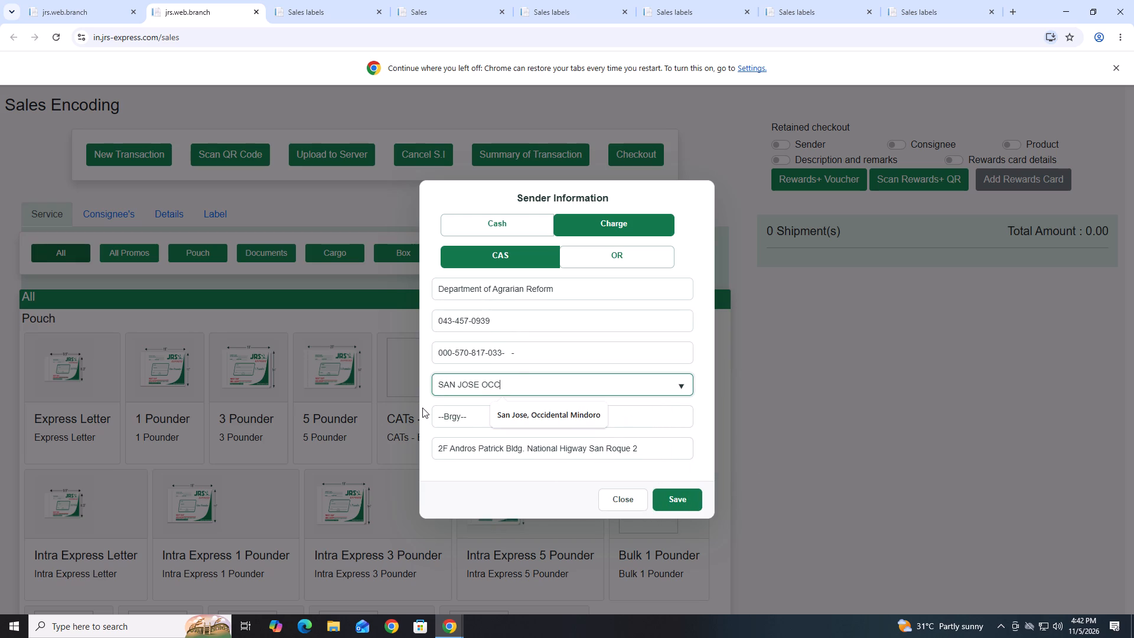
left_click(560, 415)
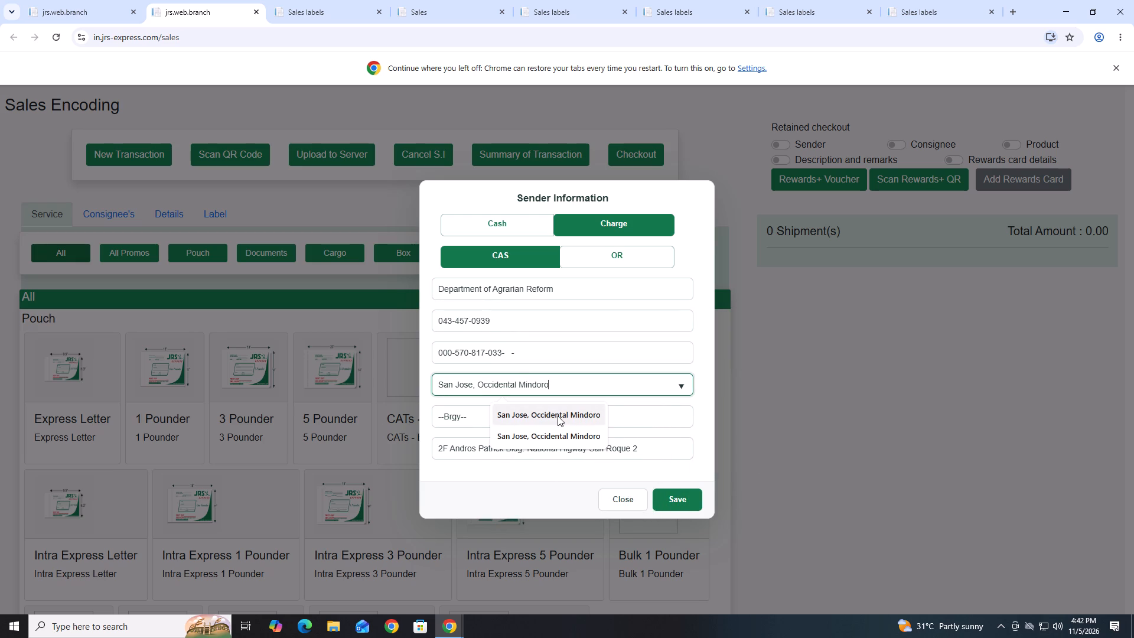
left_click(679, 500)
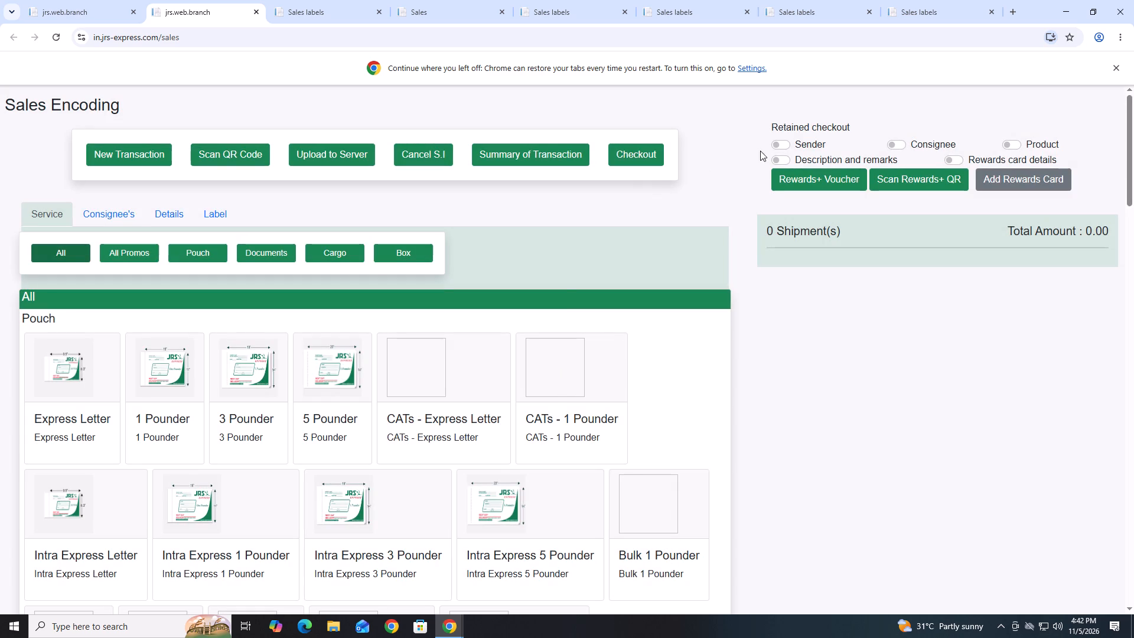
left_click(780, 140)
Choose the Express Letter service and enter the attorney consignee's name, with Quezon City, Metro Manila as location and Diliman as barangay.
left_click(85, 395)
left_click(198, 258)
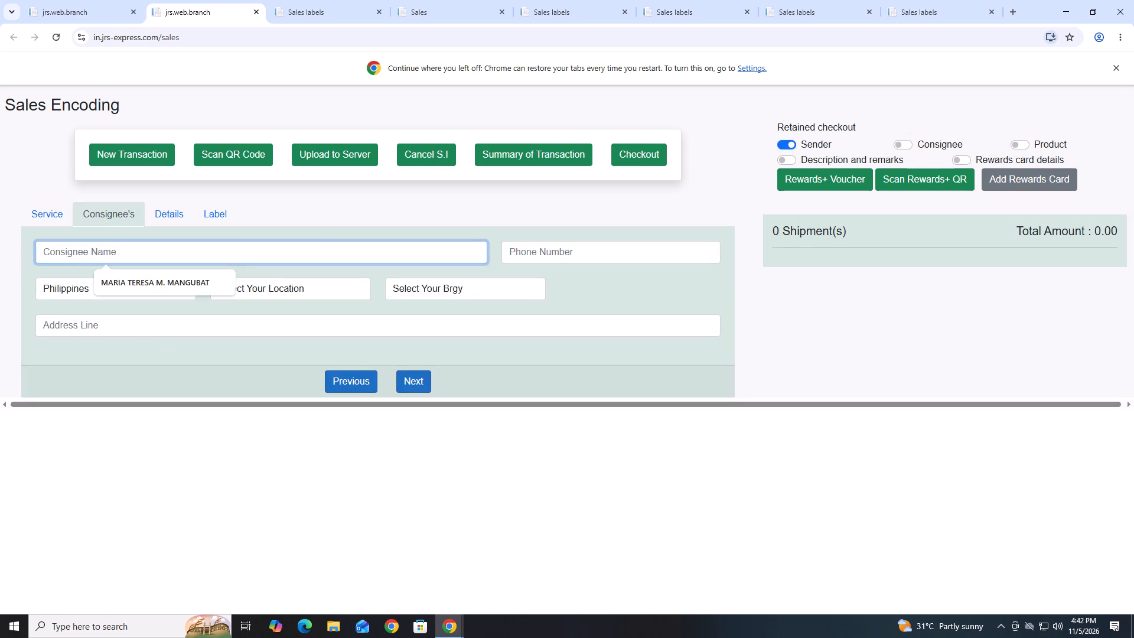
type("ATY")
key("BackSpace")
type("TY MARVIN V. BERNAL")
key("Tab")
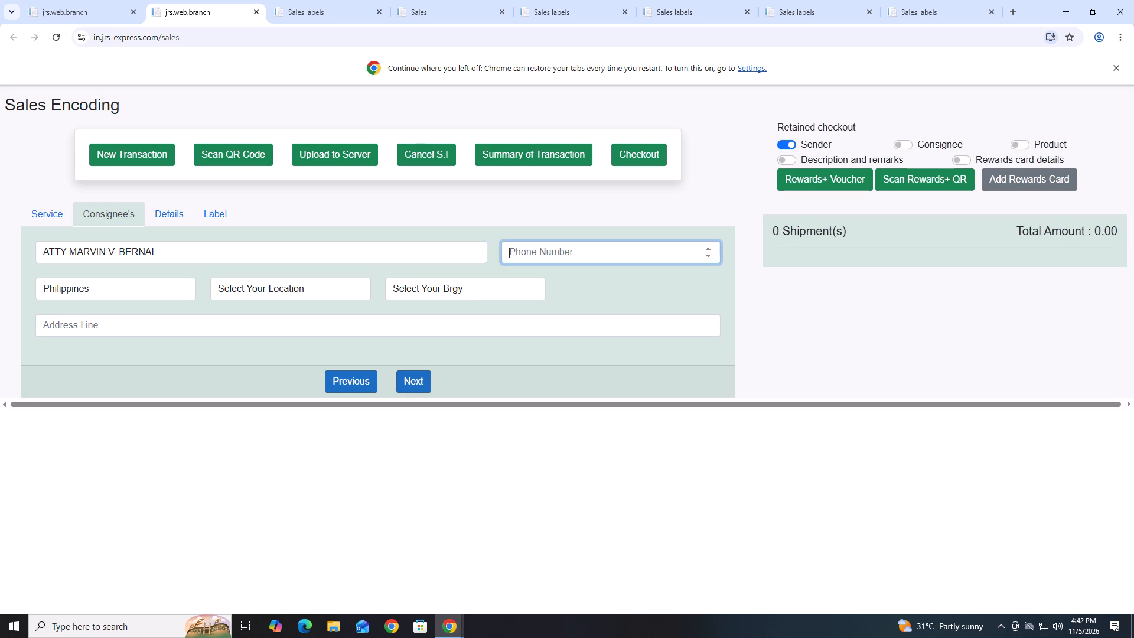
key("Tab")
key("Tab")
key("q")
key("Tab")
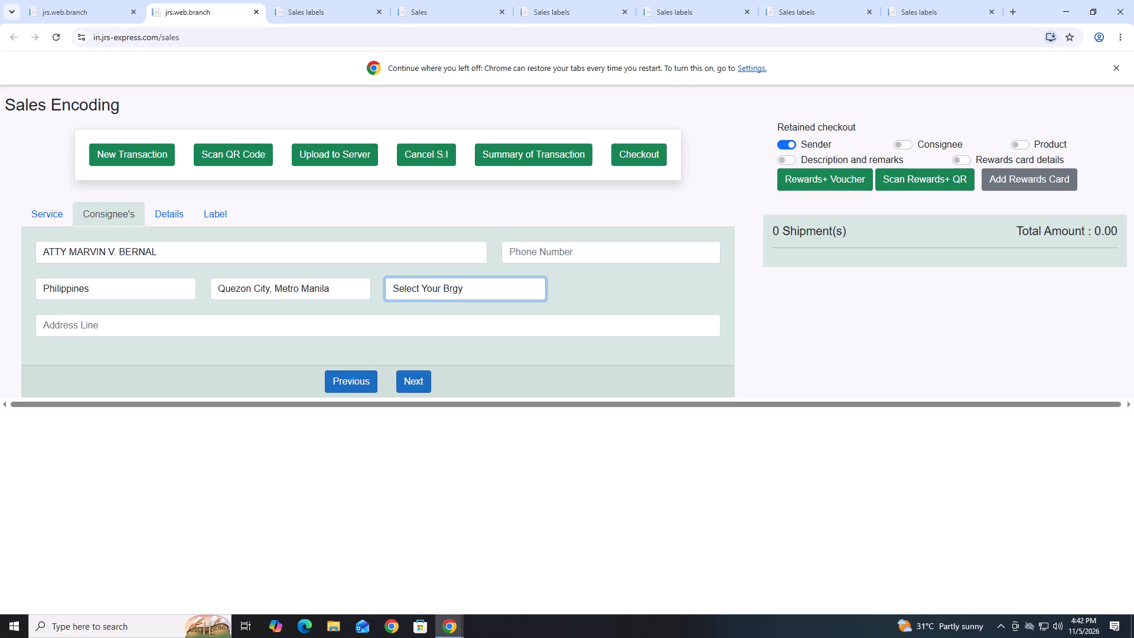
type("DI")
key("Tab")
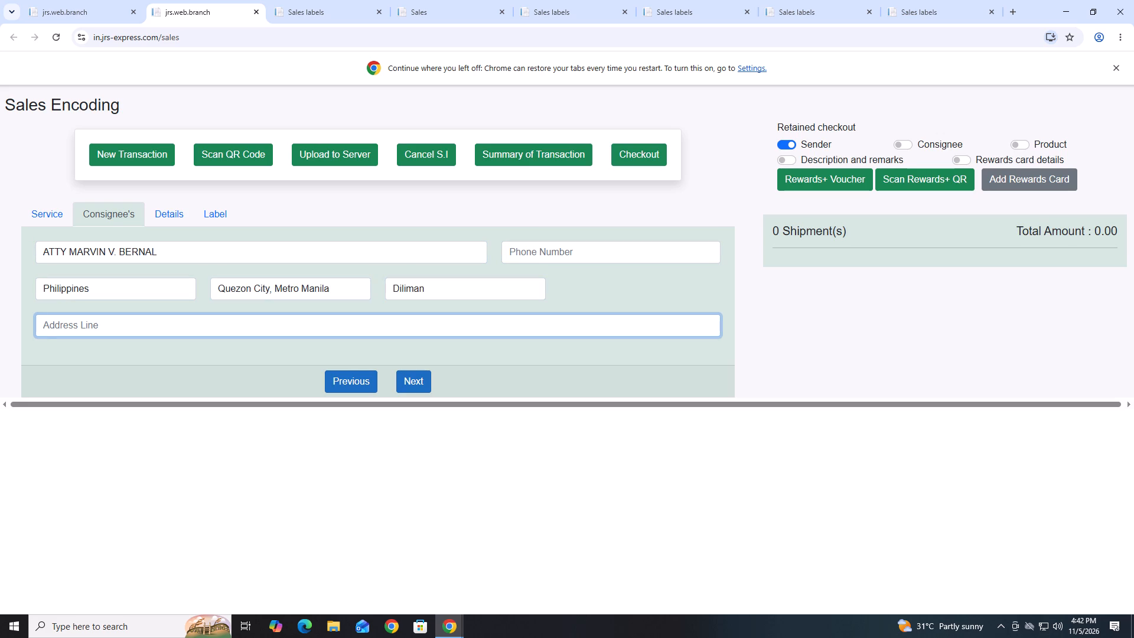
Enter the DAR MIMAROPA regional director's office address as the consignee's address line and proceed to the shipment details.
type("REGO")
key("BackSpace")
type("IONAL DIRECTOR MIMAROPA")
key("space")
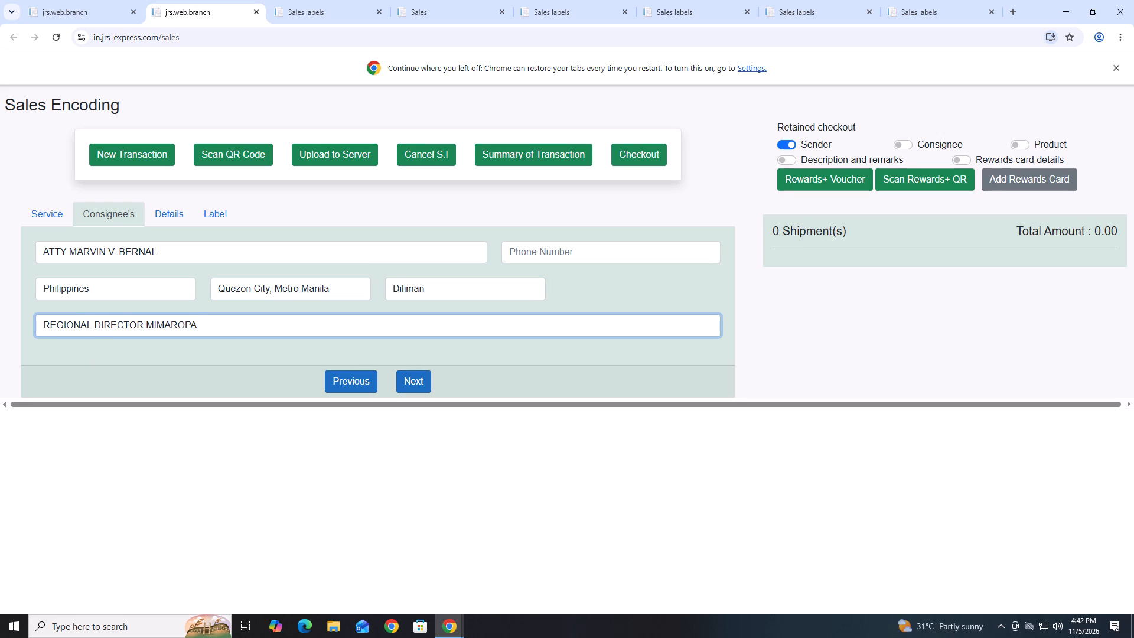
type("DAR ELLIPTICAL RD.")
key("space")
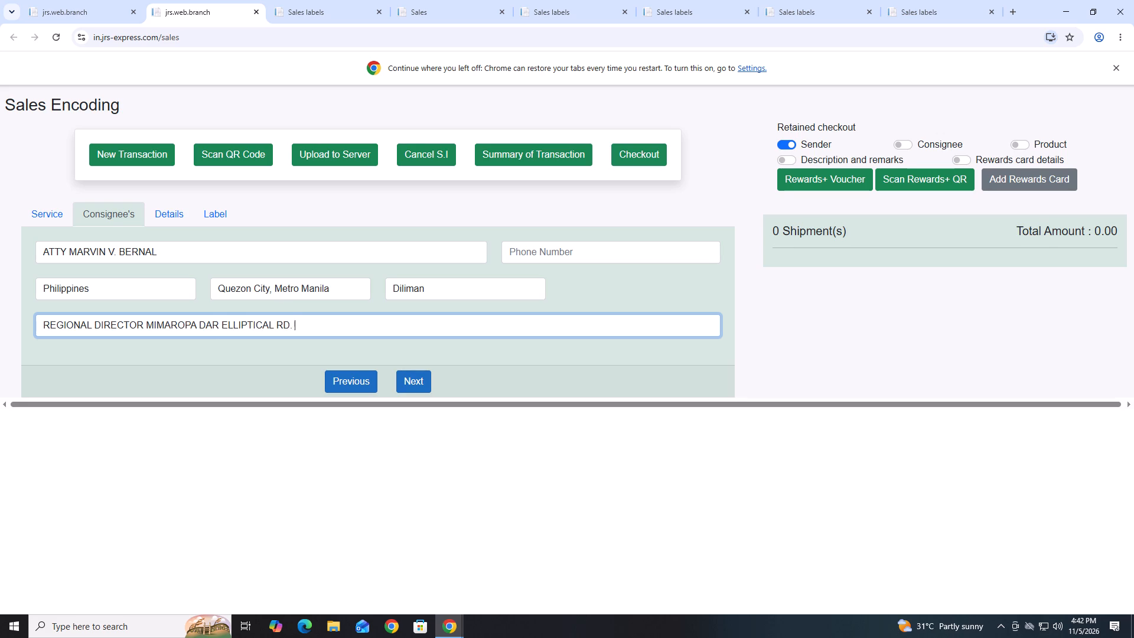
left_click(418, 377)
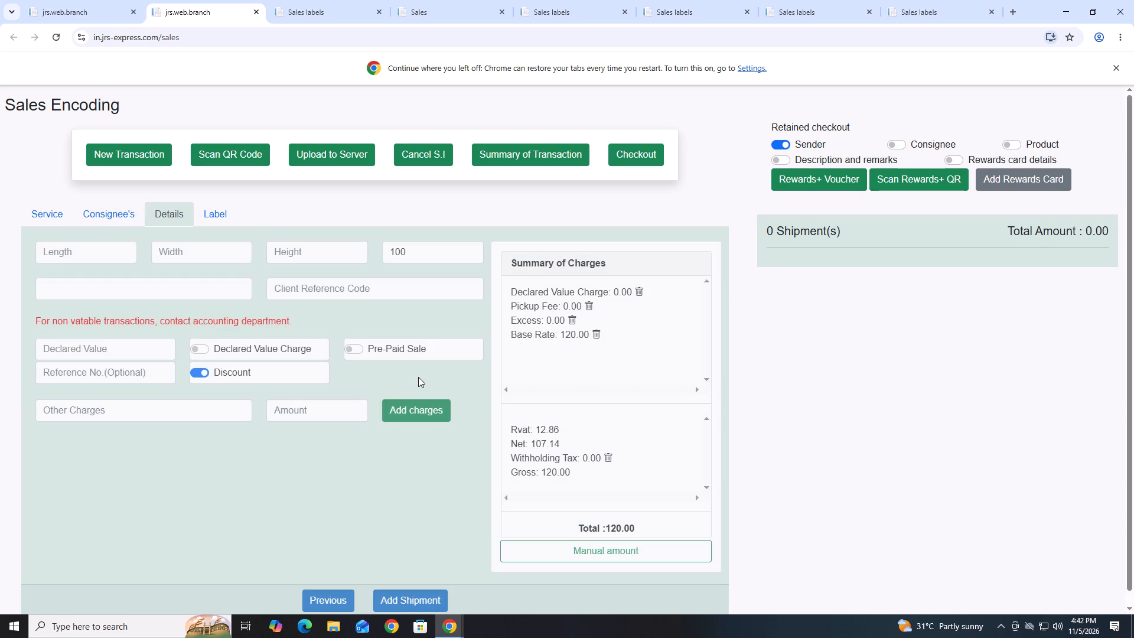
Describe the Express Letter shipment's contents as Documents.
left_click(162, 293)
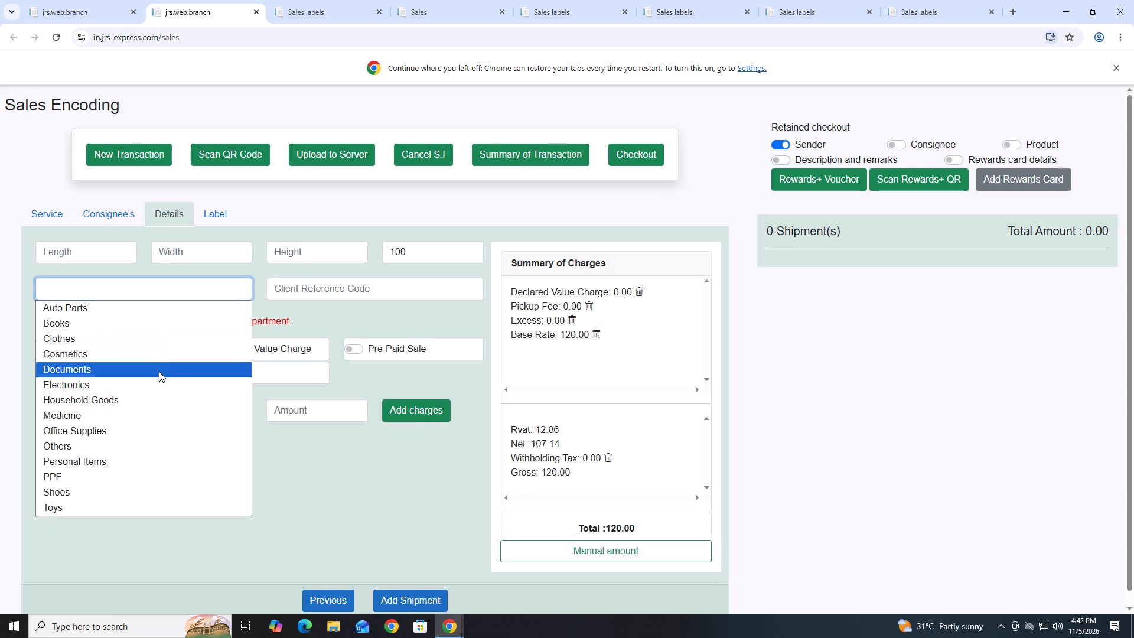
left_click(159, 372)
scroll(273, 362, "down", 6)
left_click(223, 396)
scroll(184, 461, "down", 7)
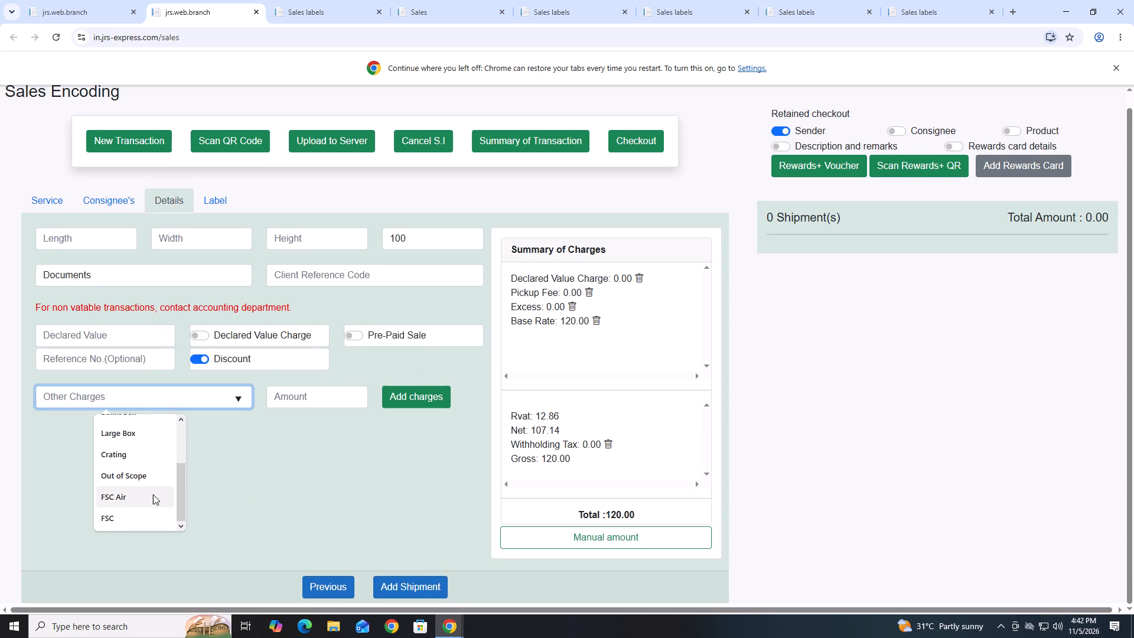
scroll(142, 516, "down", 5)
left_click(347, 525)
Add the Express Letter shipment to the transaction and check it out as Pick Up.
left_click(436, 590)
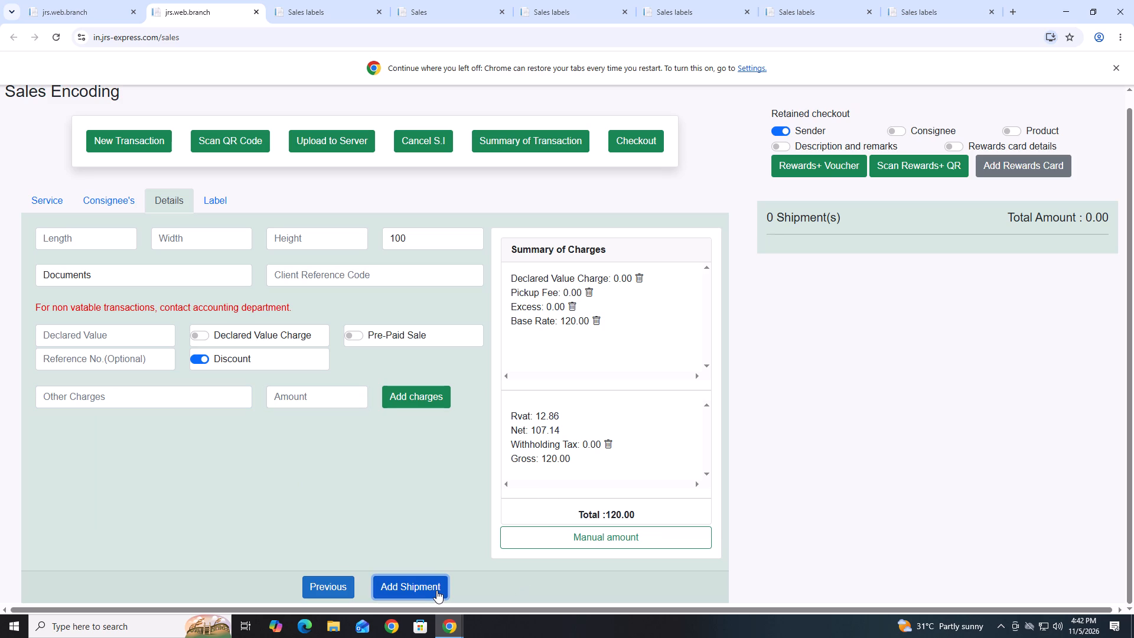
scroll(916, 328, "up", 4)
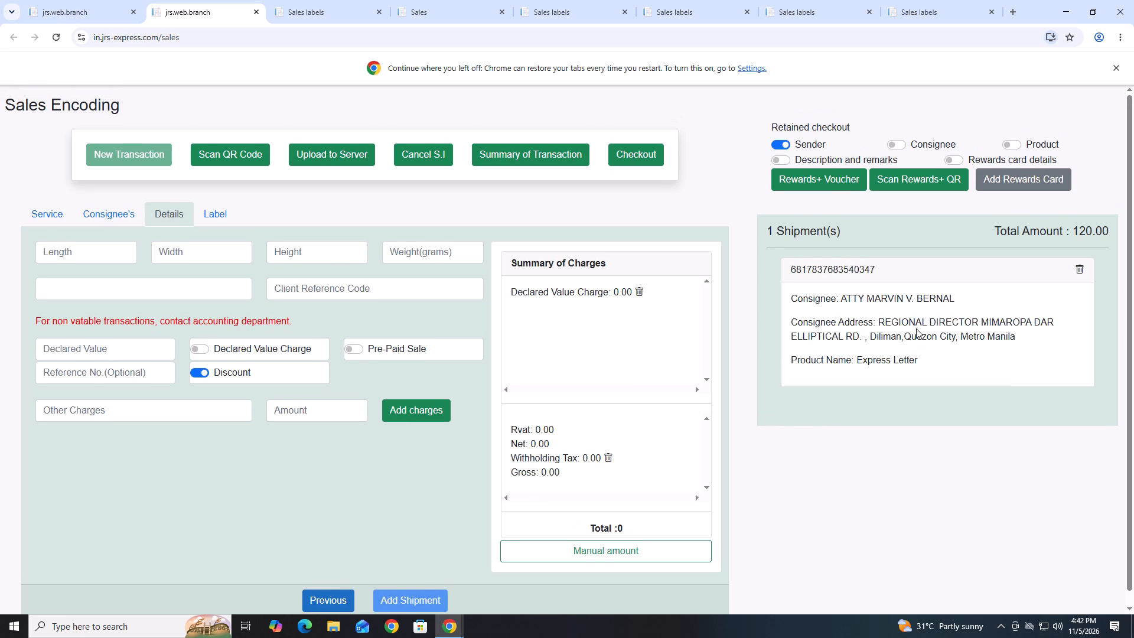
scroll(916, 328, "up", 1)
scroll(791, 306, "up", 5)
left_click(647, 156)
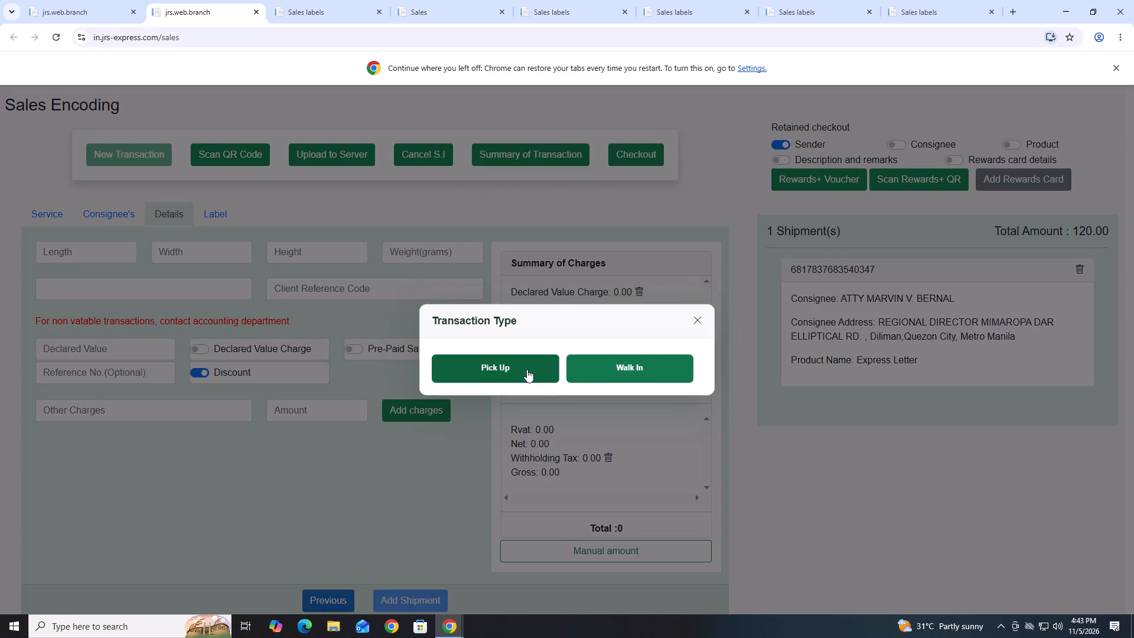
left_click(517, 362)
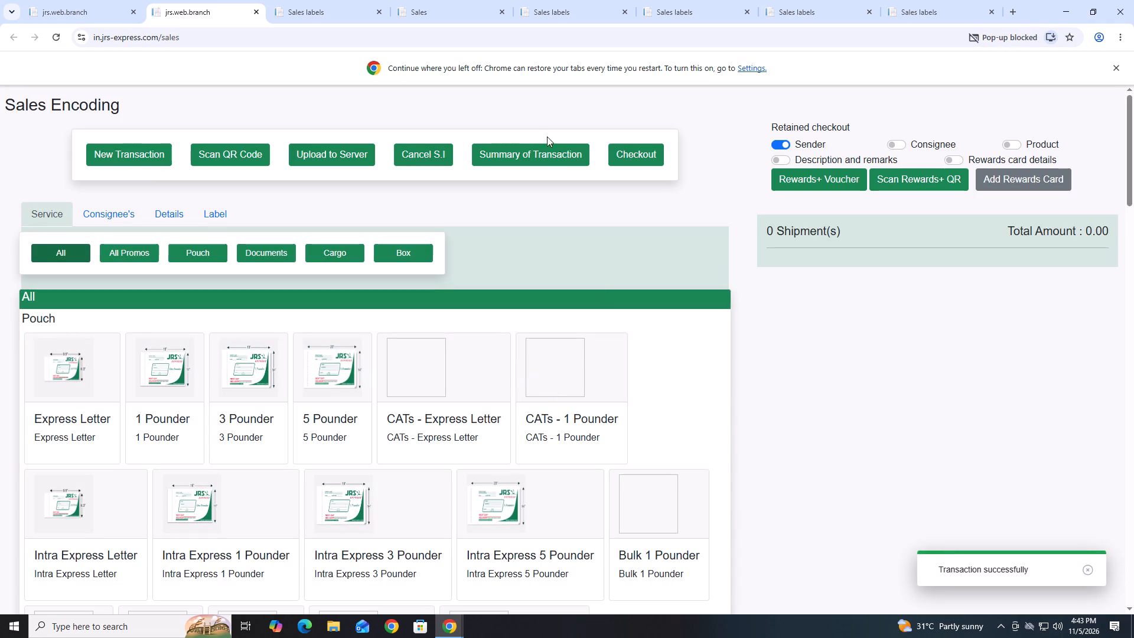
List the transactions dated 11/05/2026 in the transaction summary.
left_click(543, 152)
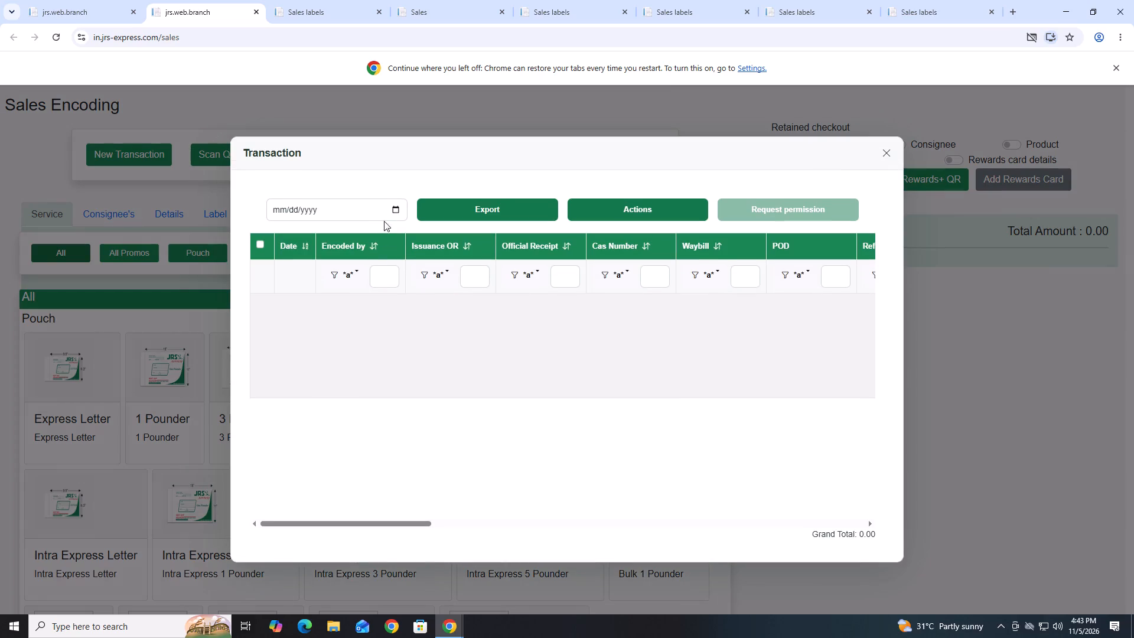
left_click(401, 206)
left_click(395, 208)
left_click(343, 269)
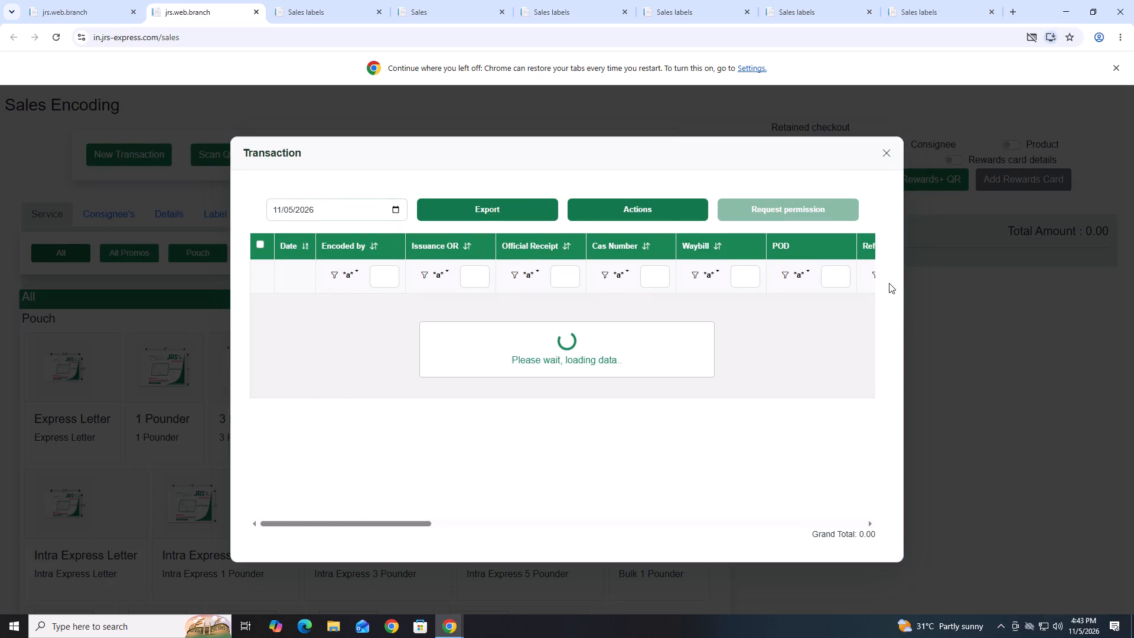
left_click_drag(871, 254, 875, 502)
scroll(329, 438, "down", 7)
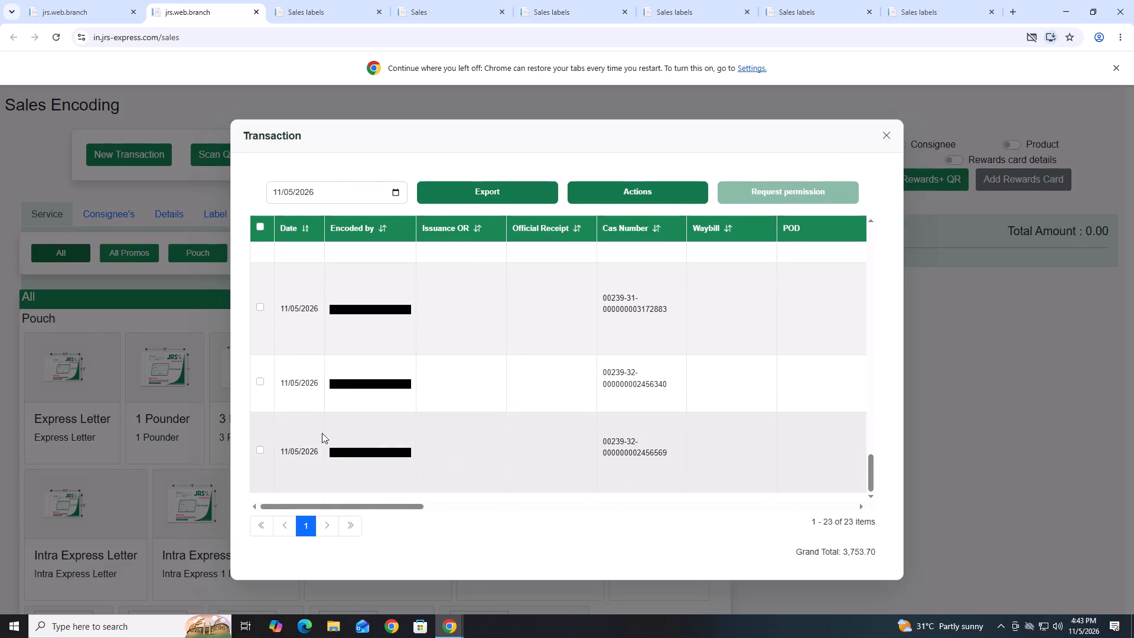
left_click(261, 445)
left_click(261, 445)
left_click(261, 447)
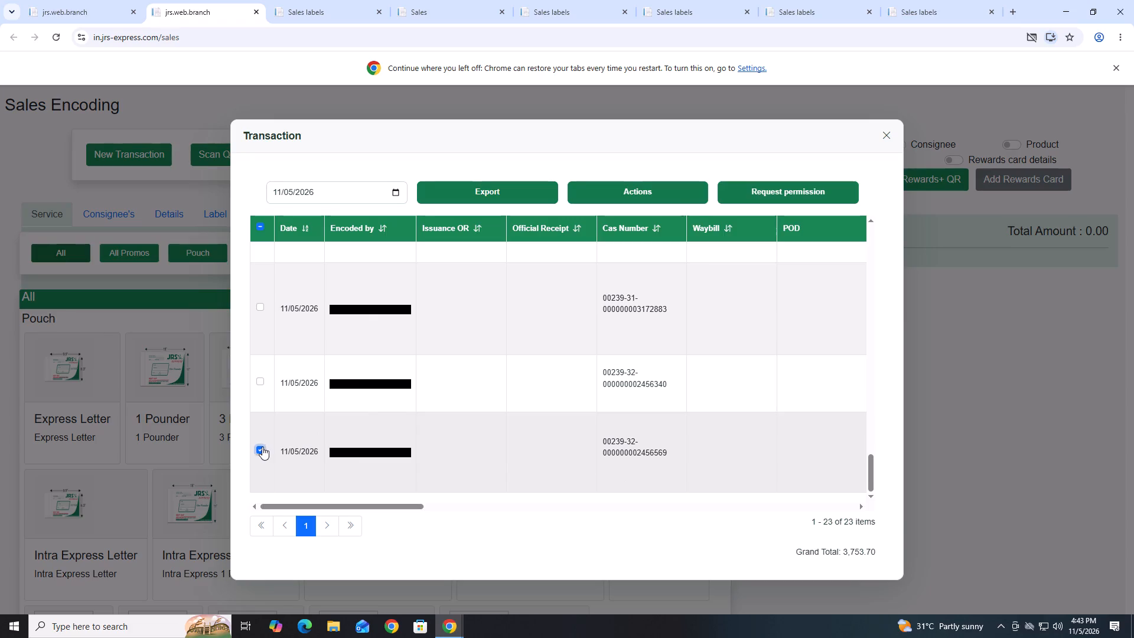
left_click(677, 189)
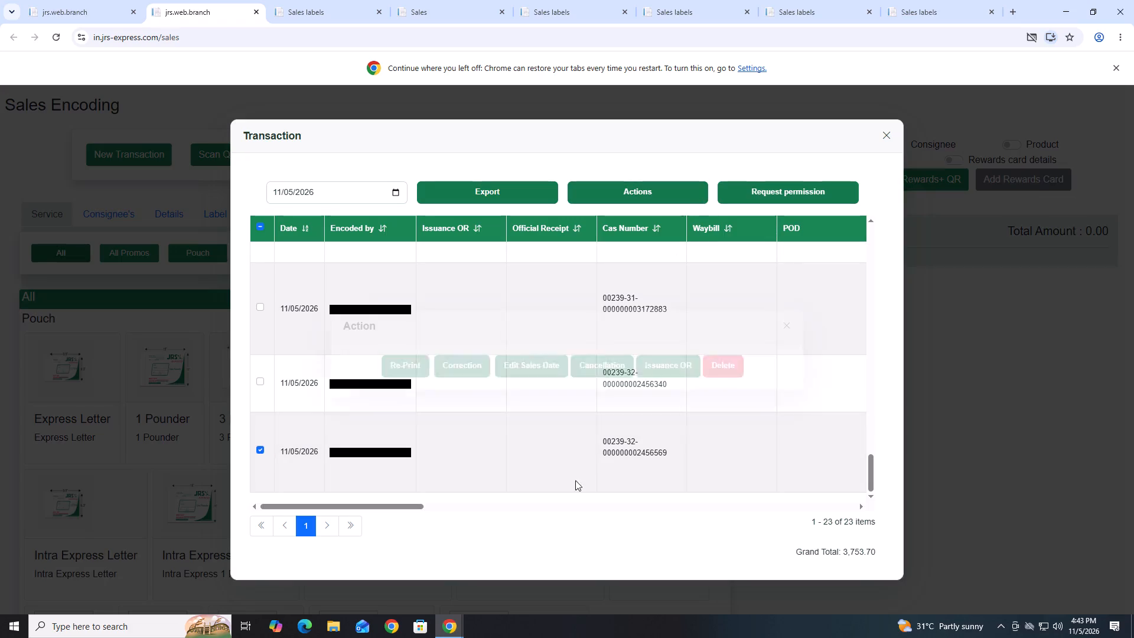
left_click(410, 373)
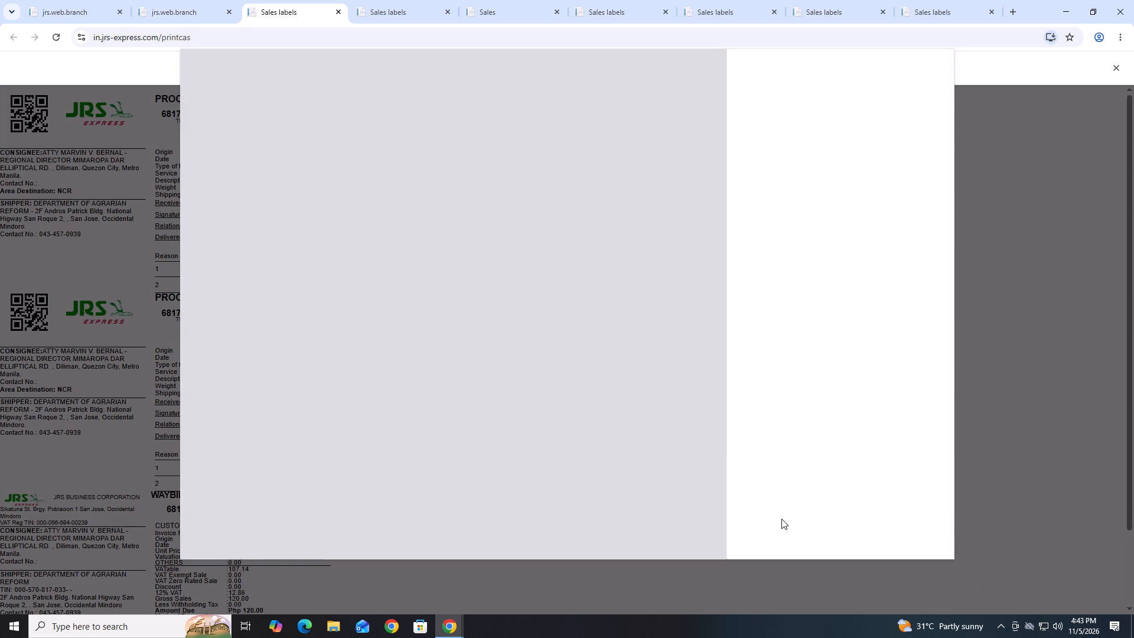
left_click(875, 539)
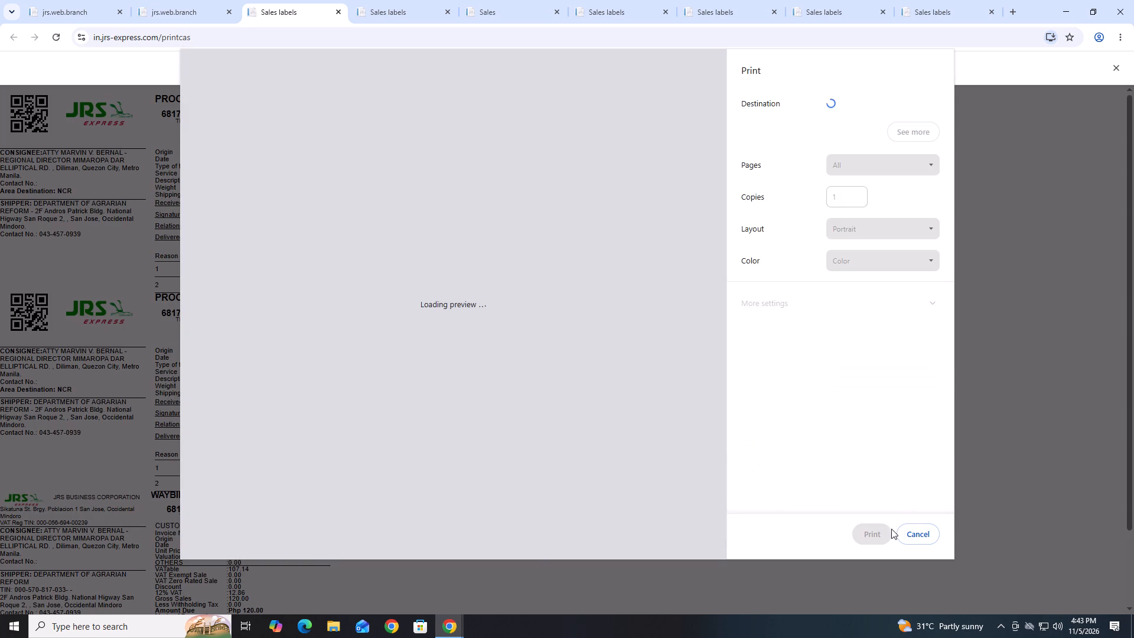
left_click(868, 536)
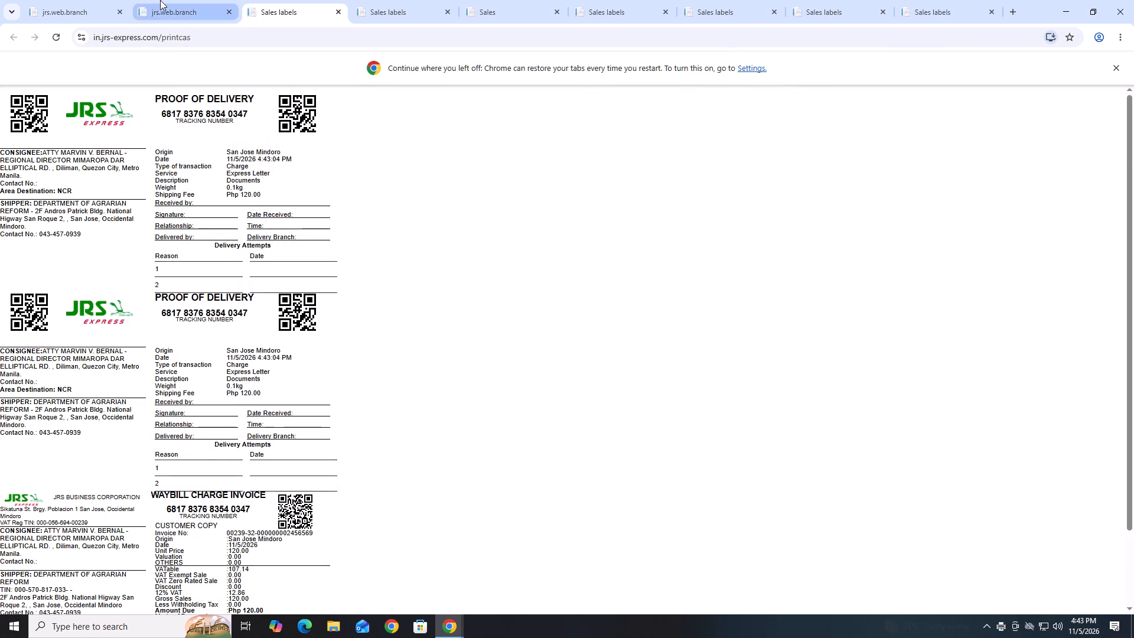
Start a 1 Pounder shipment in the Sales Encoding page and enter the consignee's name.
left_click(161, 0)
left_click(891, 139)
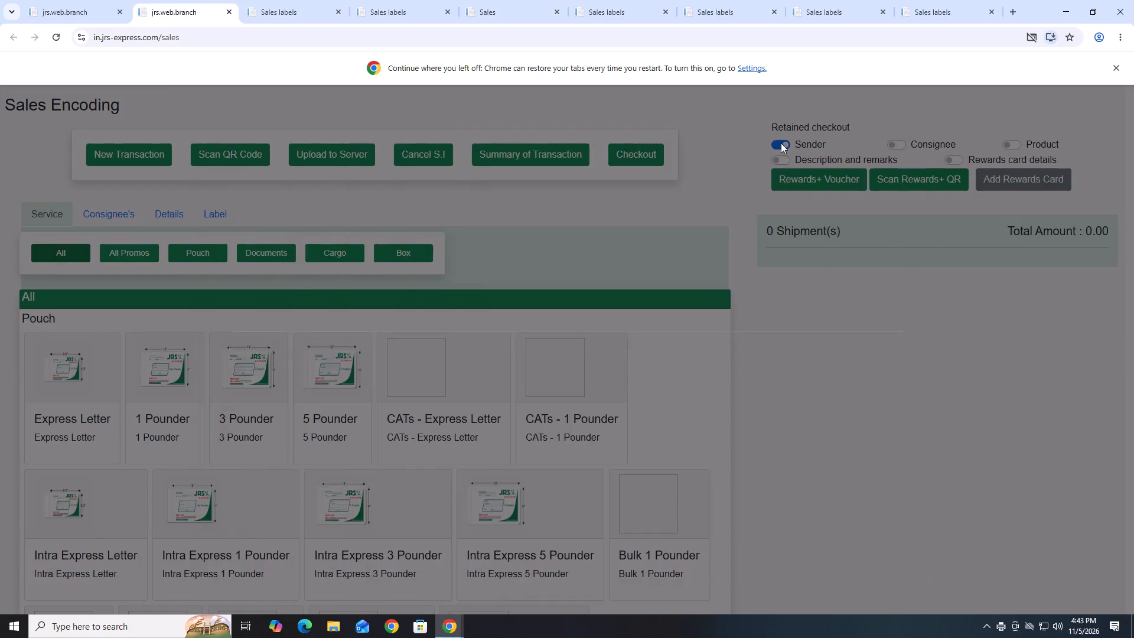
left_click(170, 370)
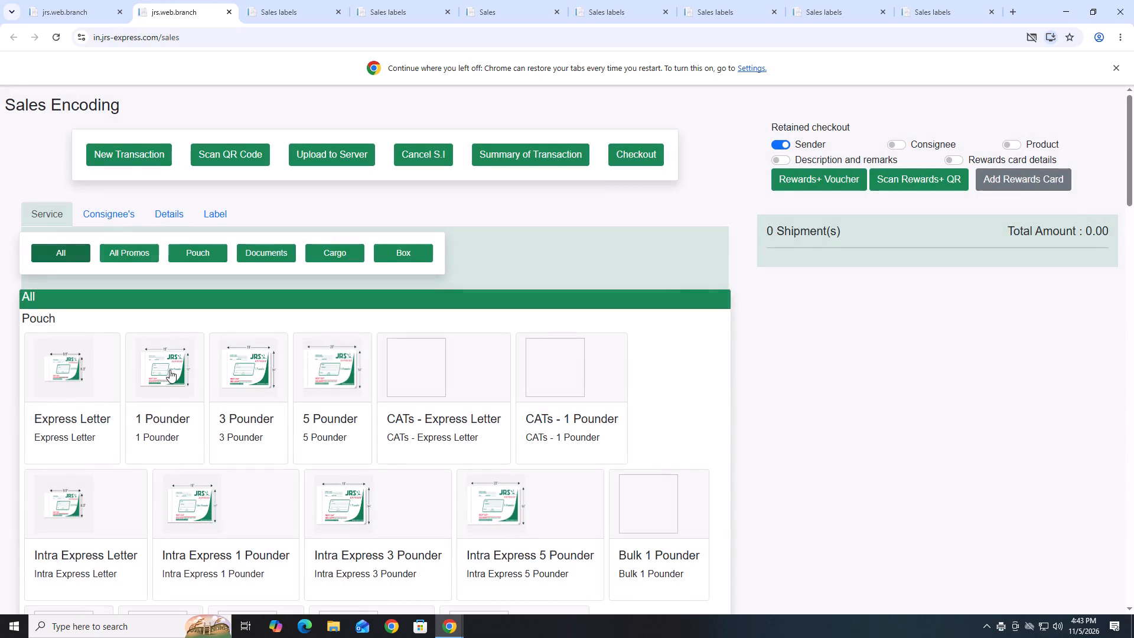
left_click(191, 258)
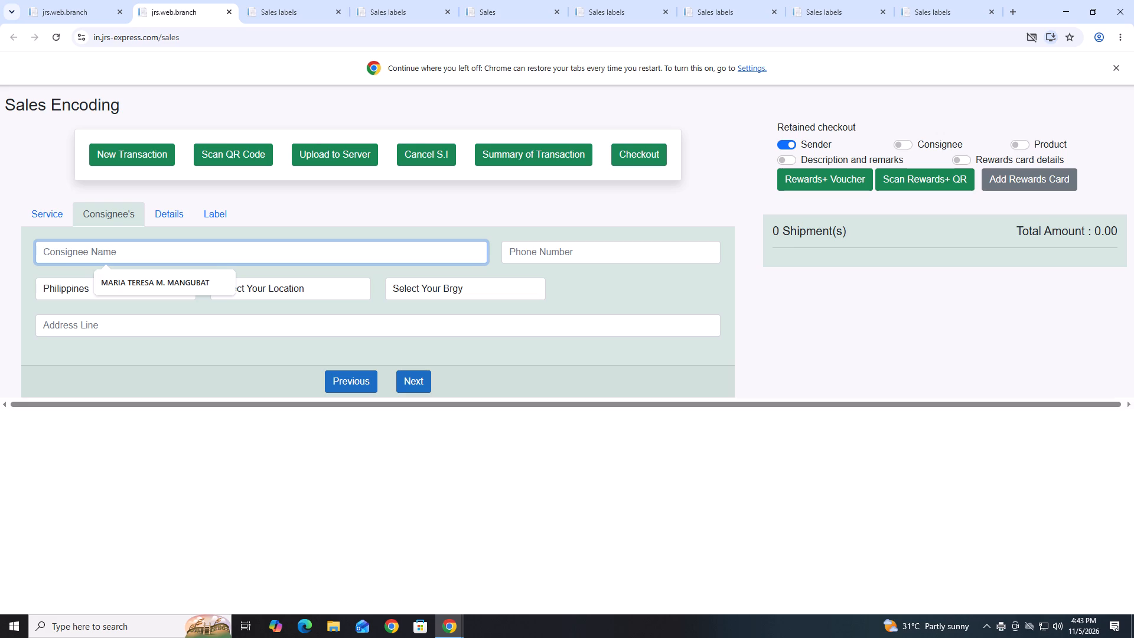
left_click(190, 259)
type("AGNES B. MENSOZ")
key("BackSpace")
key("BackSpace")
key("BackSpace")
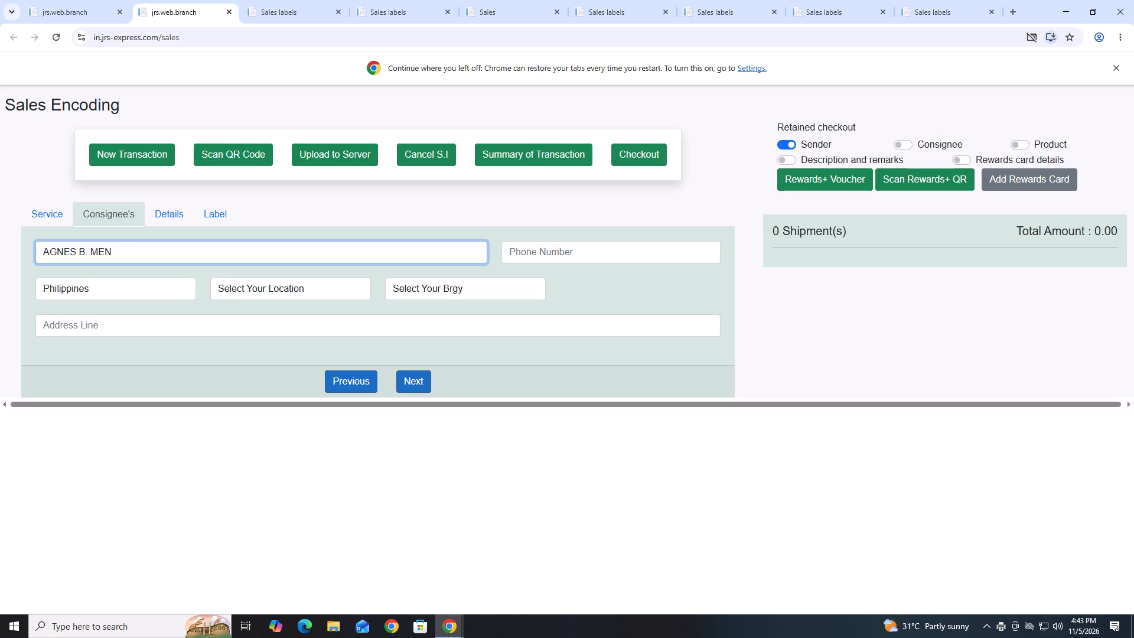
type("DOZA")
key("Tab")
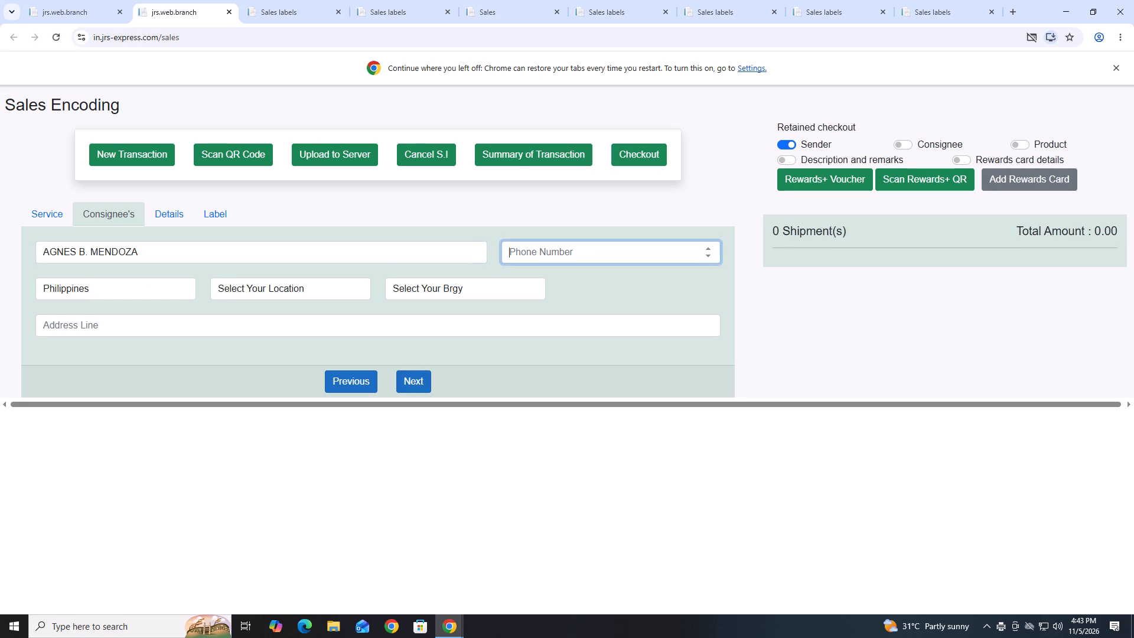
Set the consignee's location to Quezon City, Metro Manila, and the barangay to Diliman.
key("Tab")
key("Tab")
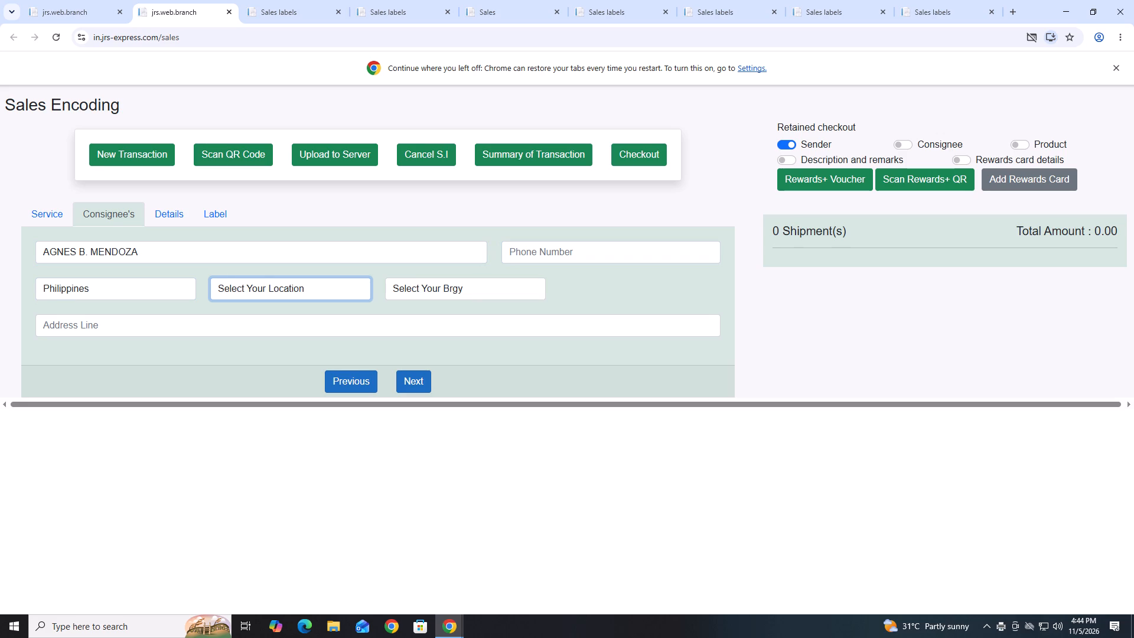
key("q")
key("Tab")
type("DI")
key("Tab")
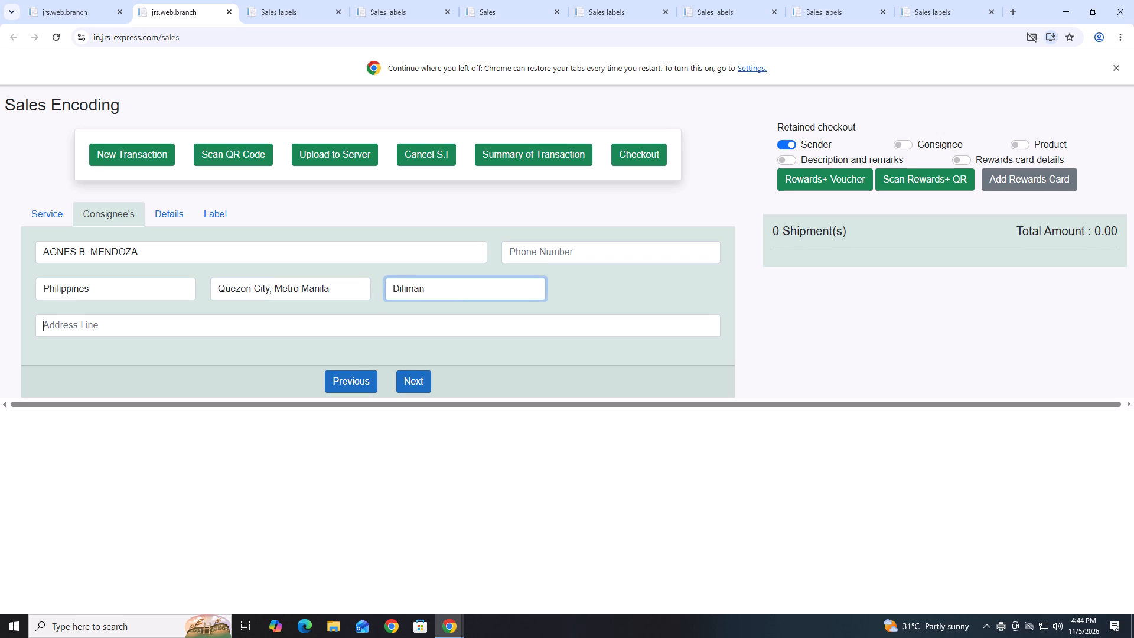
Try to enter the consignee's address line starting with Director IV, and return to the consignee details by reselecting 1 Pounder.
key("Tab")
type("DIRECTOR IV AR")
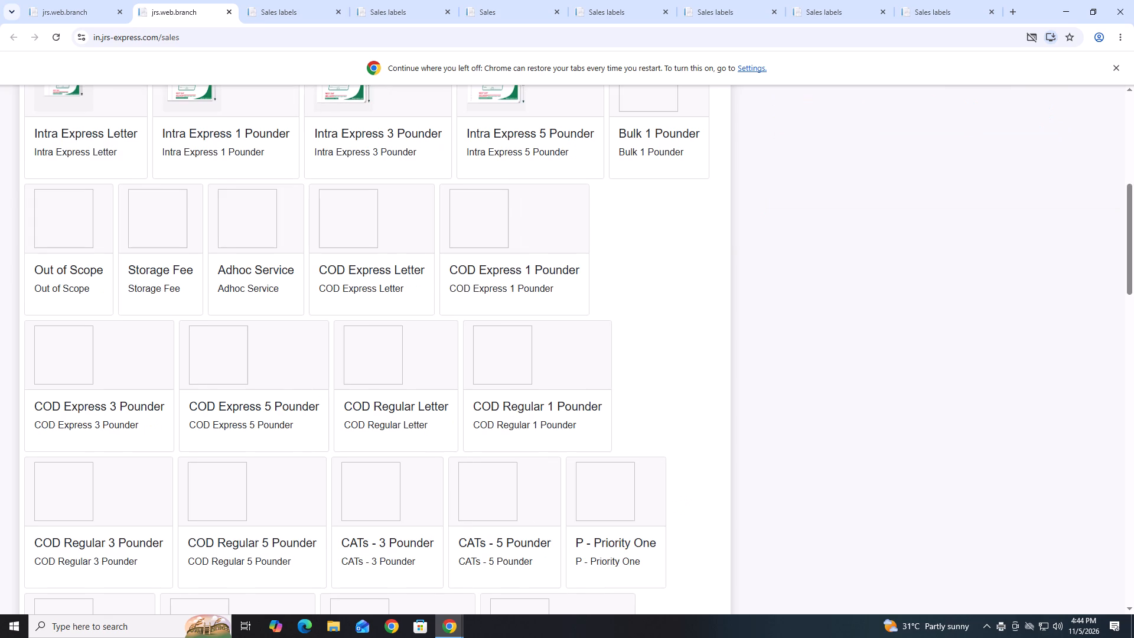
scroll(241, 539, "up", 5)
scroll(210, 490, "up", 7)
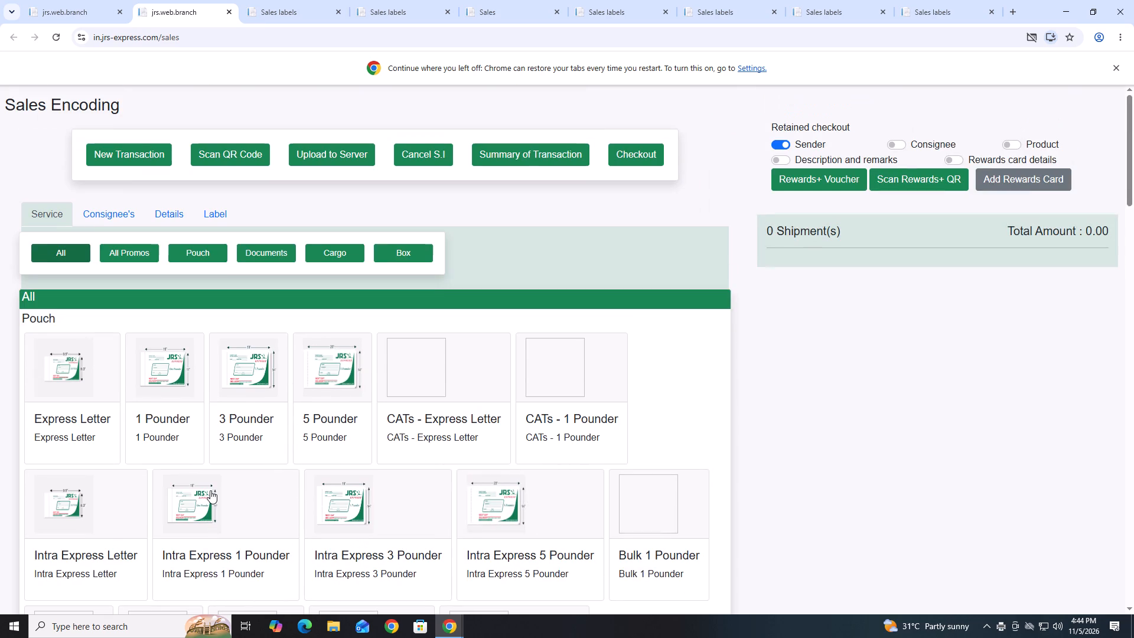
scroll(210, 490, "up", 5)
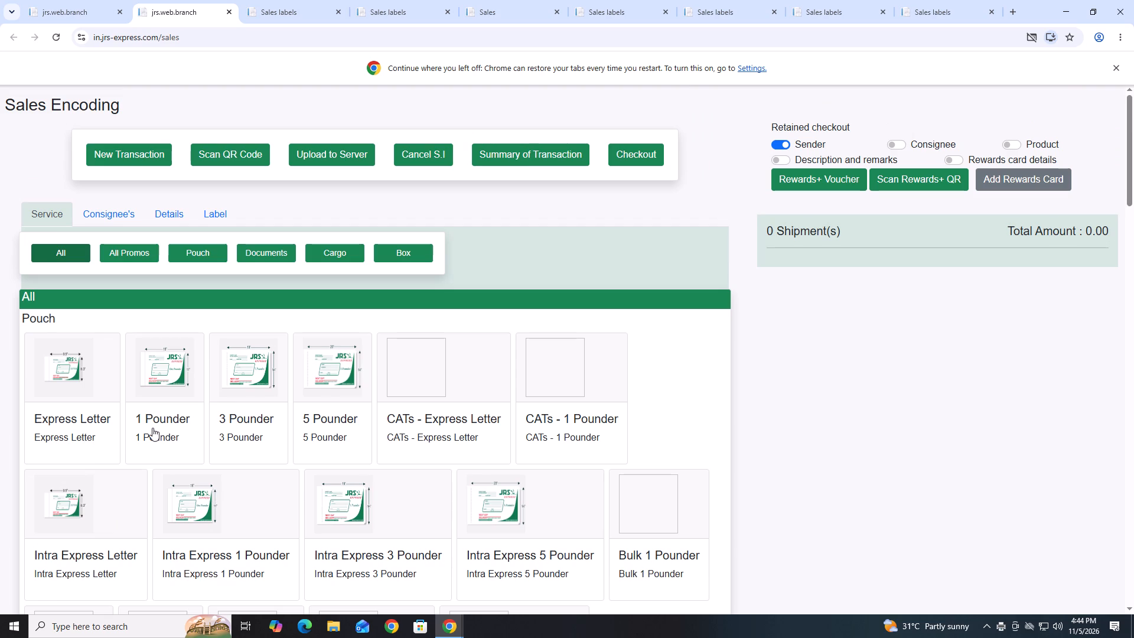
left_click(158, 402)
Fill in the consignee's address line with the title Director IV, ARCDS DARCO and the street, and continue to the shipment details.
left_click(155, 252)
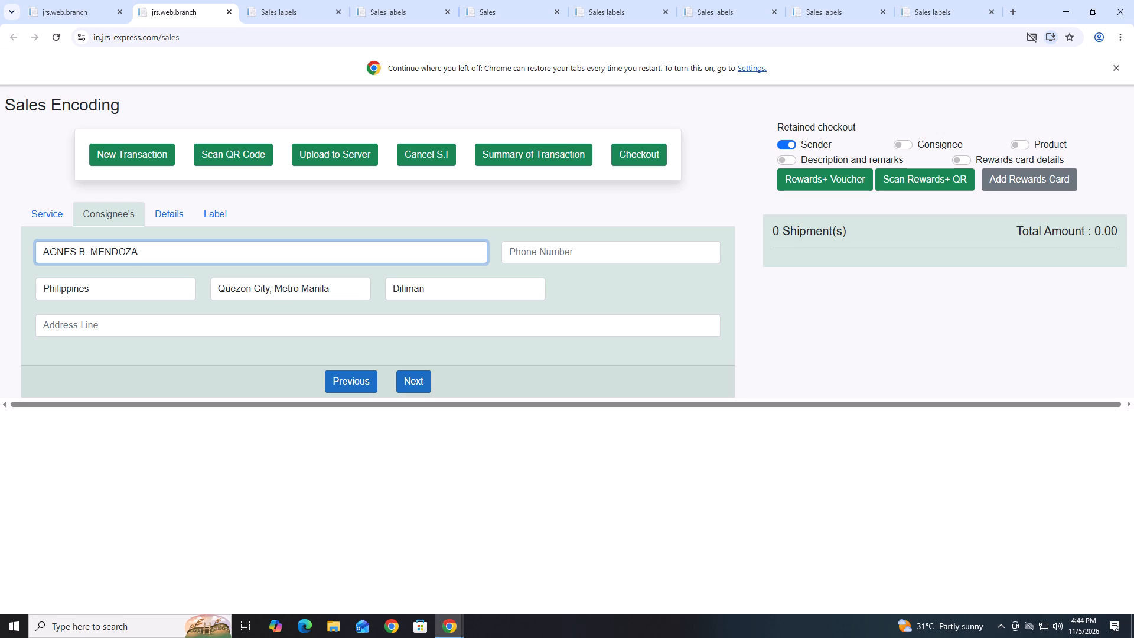
key("Tab")
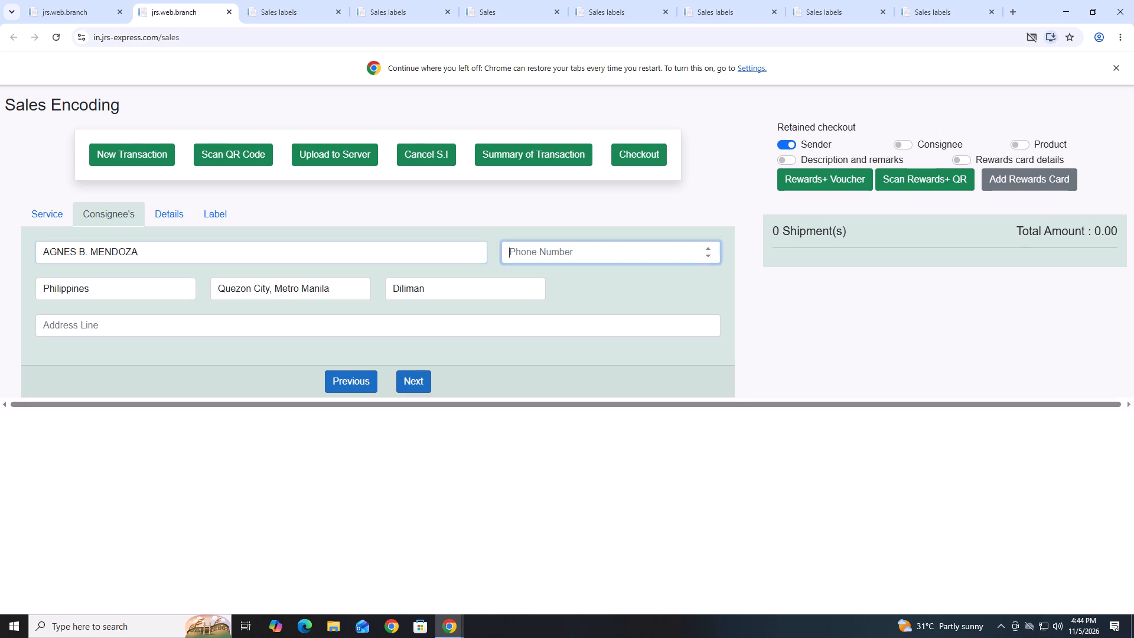
key("Tab")
key("Tab")
key("Tab")
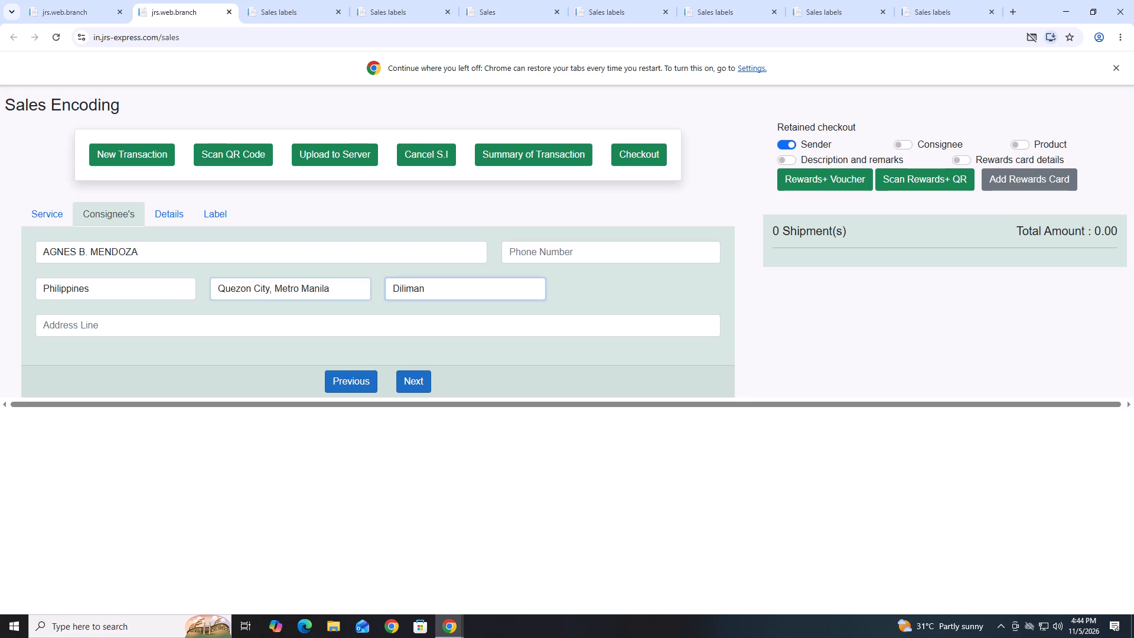
key("Tab")
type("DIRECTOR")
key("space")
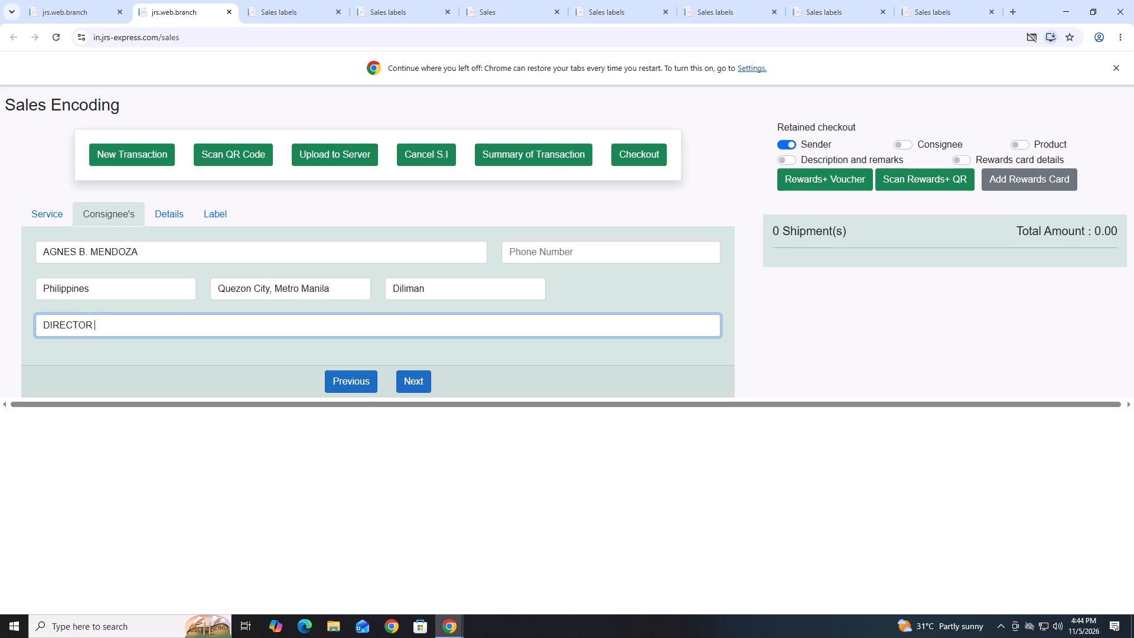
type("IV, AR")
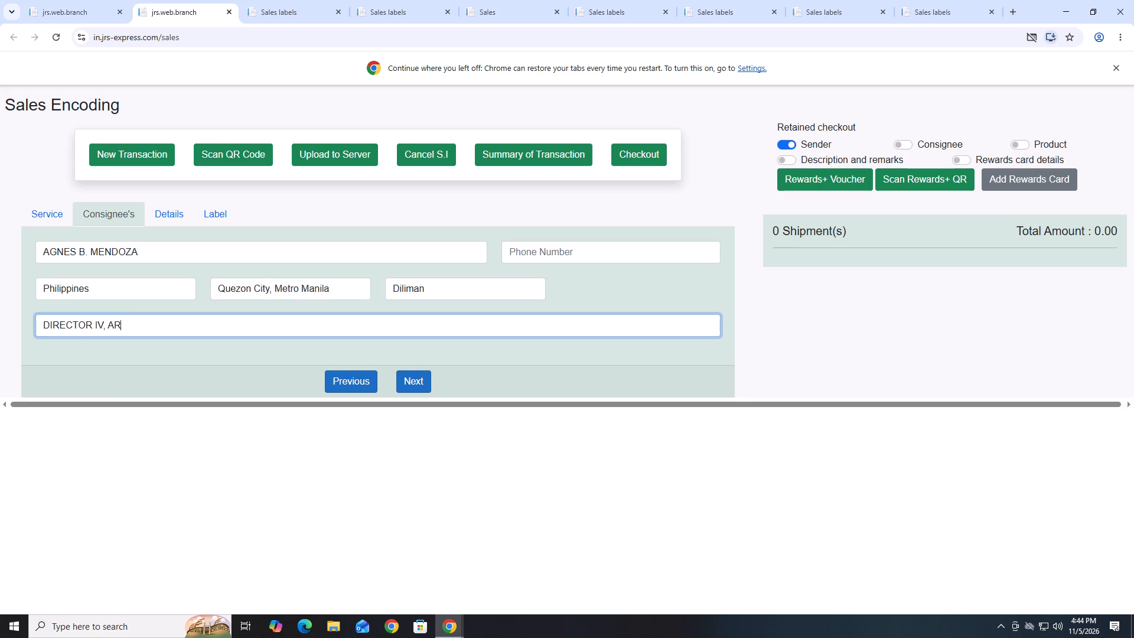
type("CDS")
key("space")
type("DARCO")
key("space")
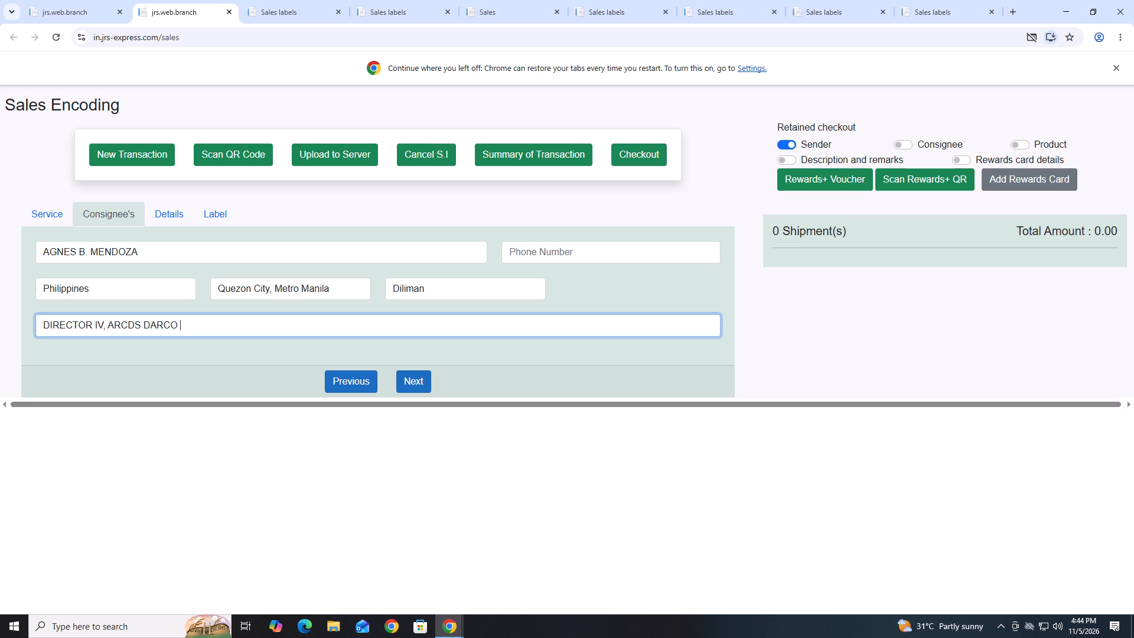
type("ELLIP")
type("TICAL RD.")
left_click(409, 382)
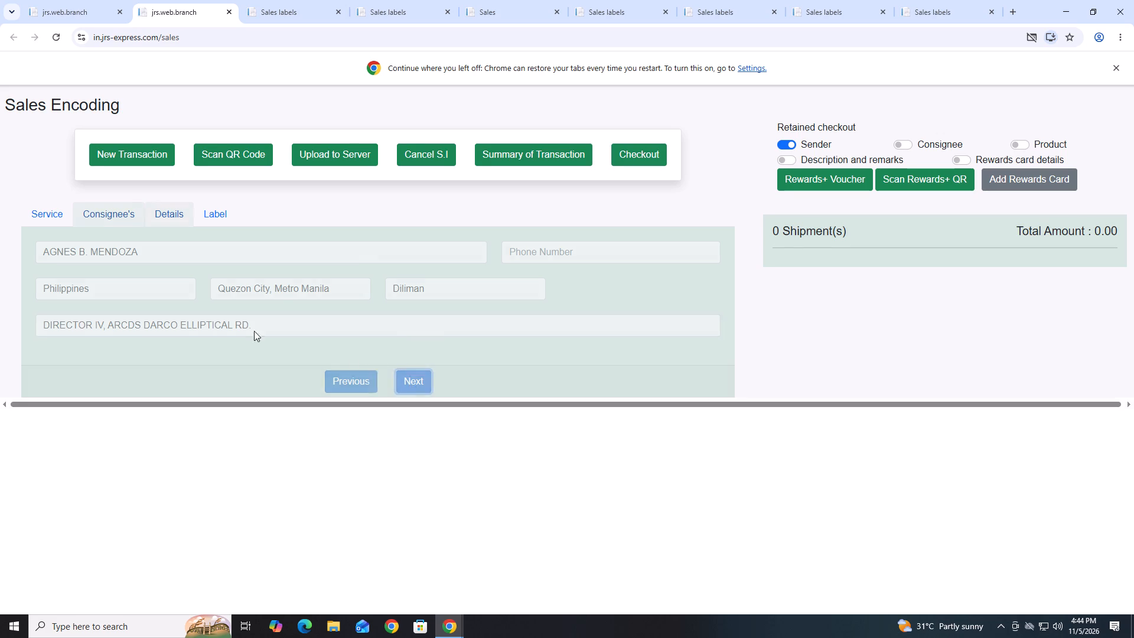
Describe the 1 Pounder shipment's contents as Documents.
left_click(171, 299)
left_click(162, 373)
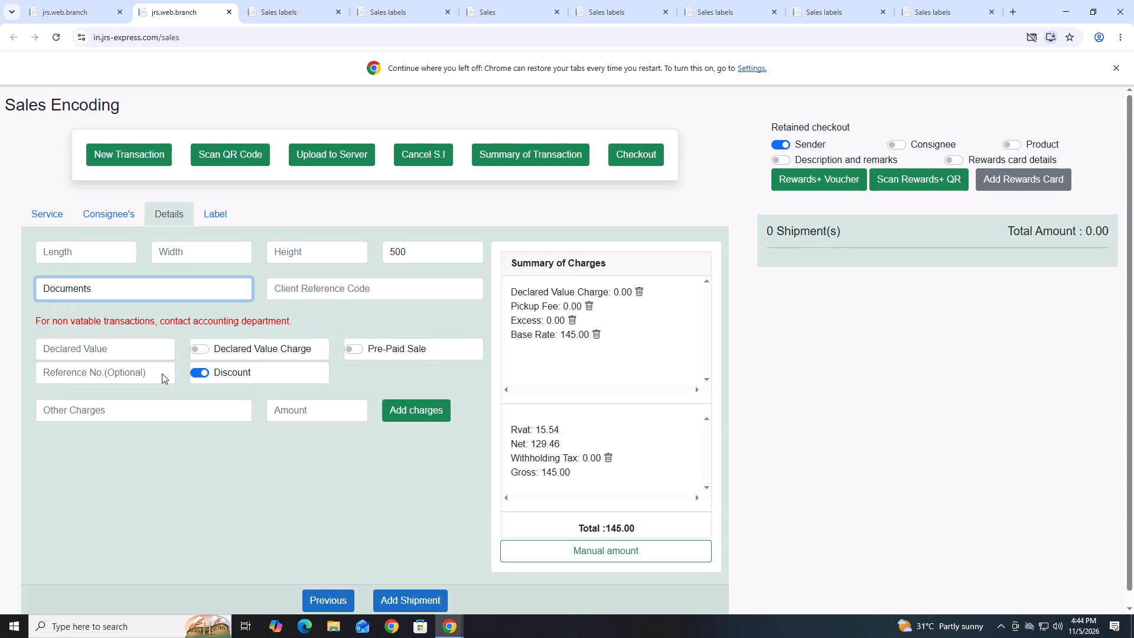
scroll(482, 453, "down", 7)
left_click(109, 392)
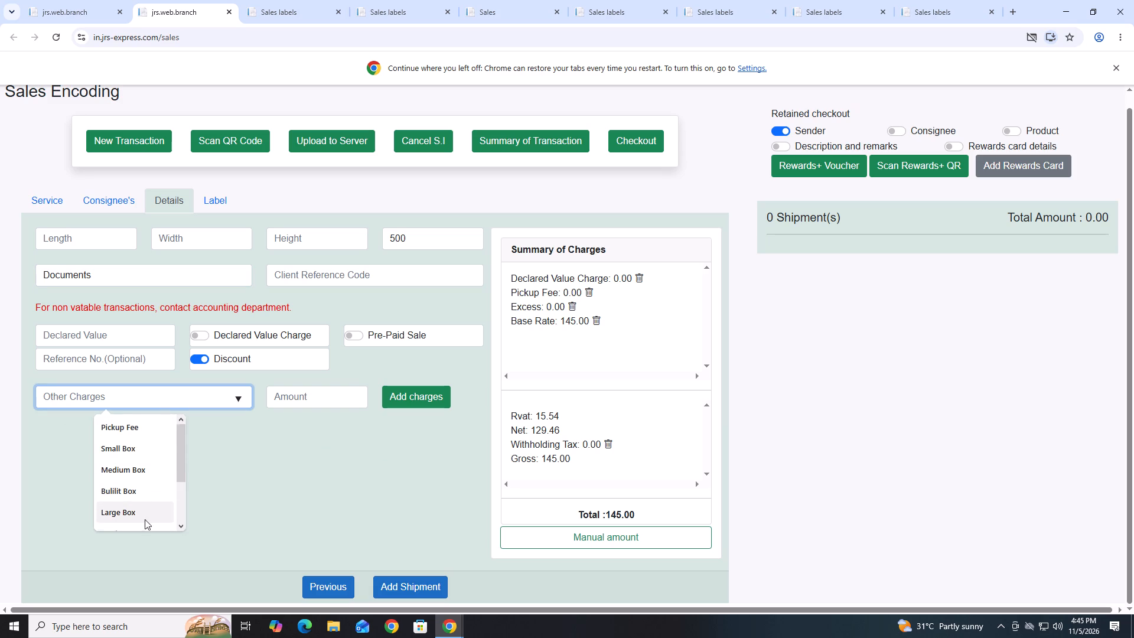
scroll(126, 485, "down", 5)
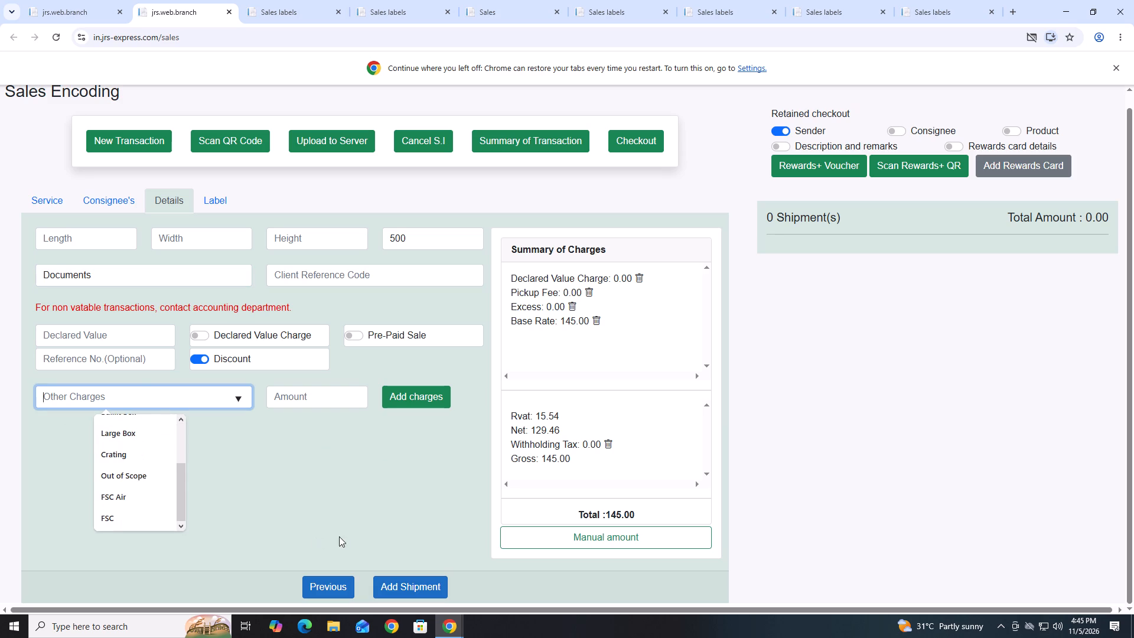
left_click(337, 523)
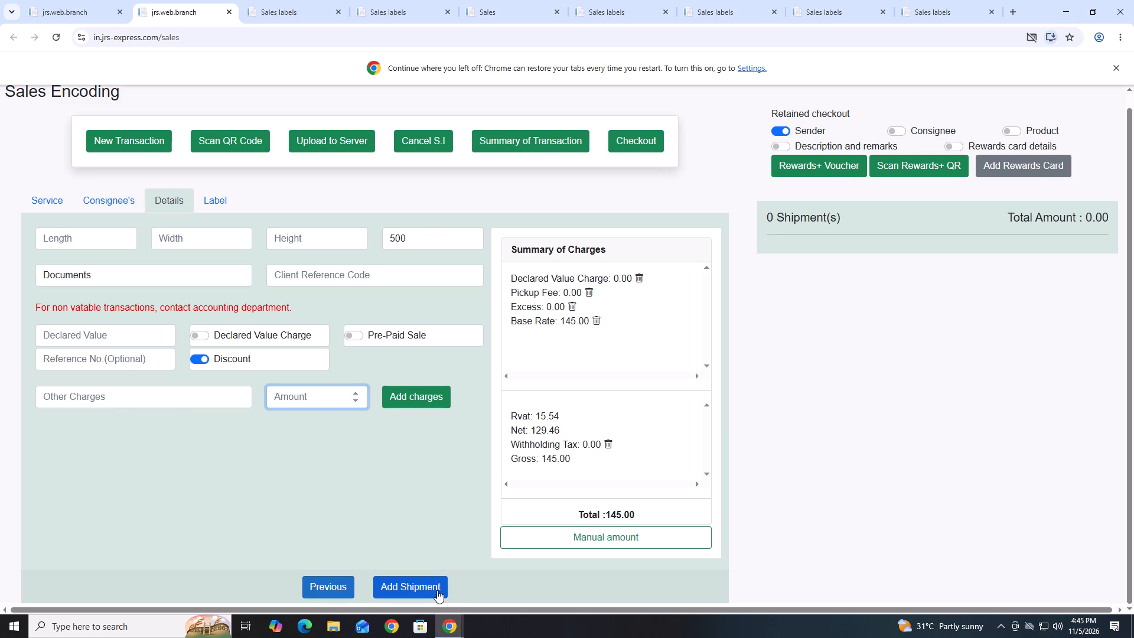
Add the 1 Pounder shipment to the transaction and check it out as Pick Up.
left_click(437, 590)
scroll(939, 398, "up", 3)
left_click(650, 156)
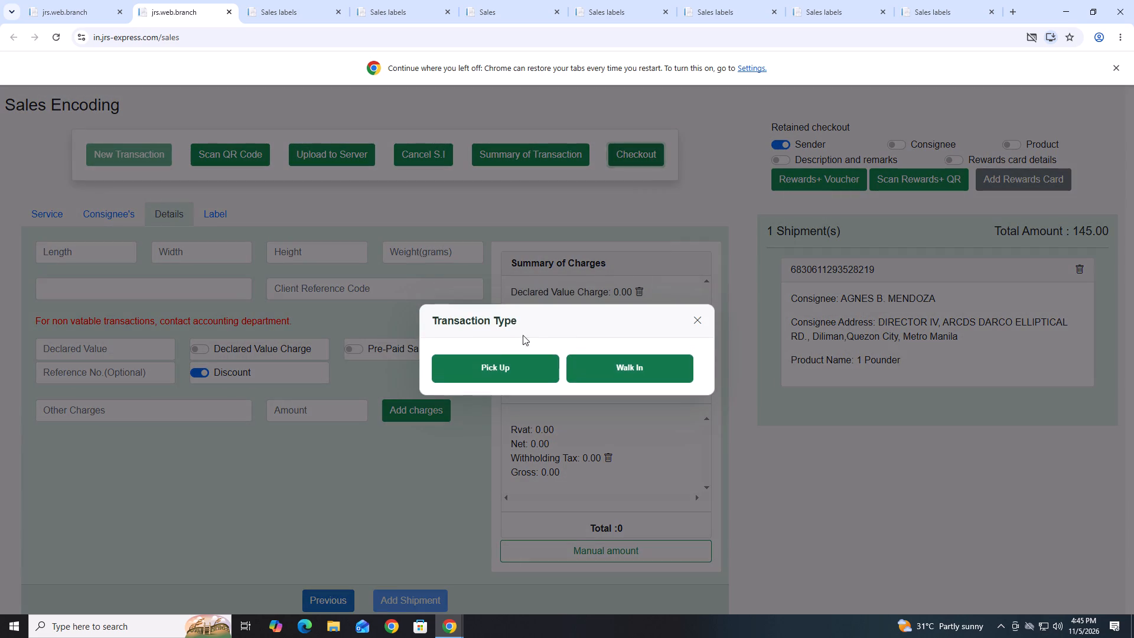
left_click(525, 373)
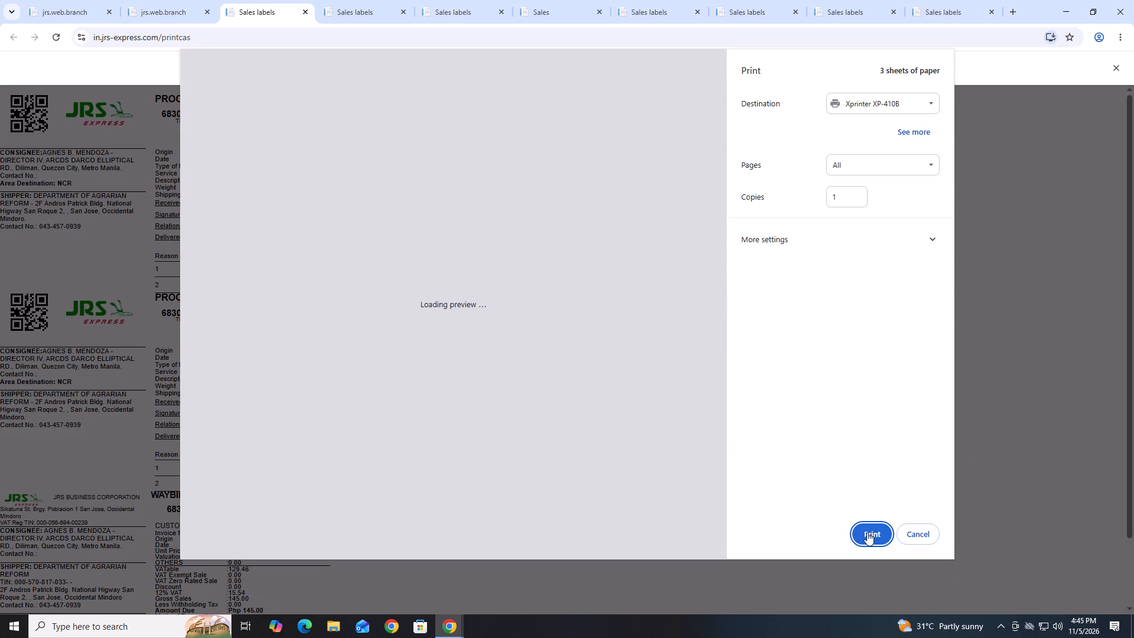
Print the 1 Pounder shipment's labels on the Xprinter XP-410B and close the labels page.
left_click(867, 532)
left_click(305, 10)
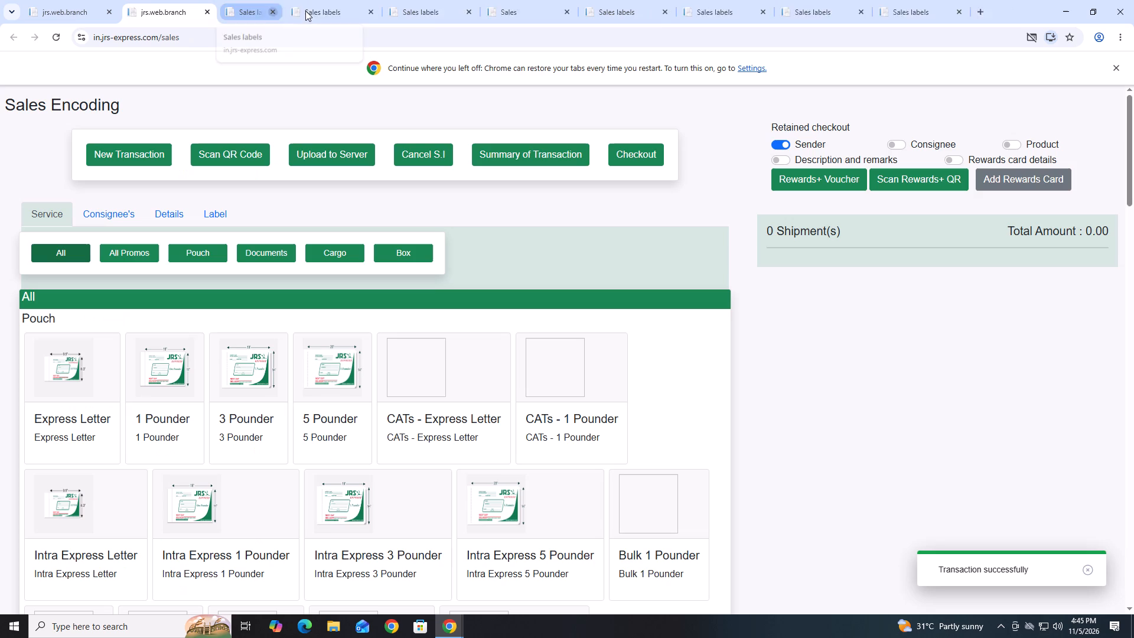
Start another 1 Pounder shipment and enter the attorney's name with the title Regional Project Manager as consignee.
left_click(154, 392)
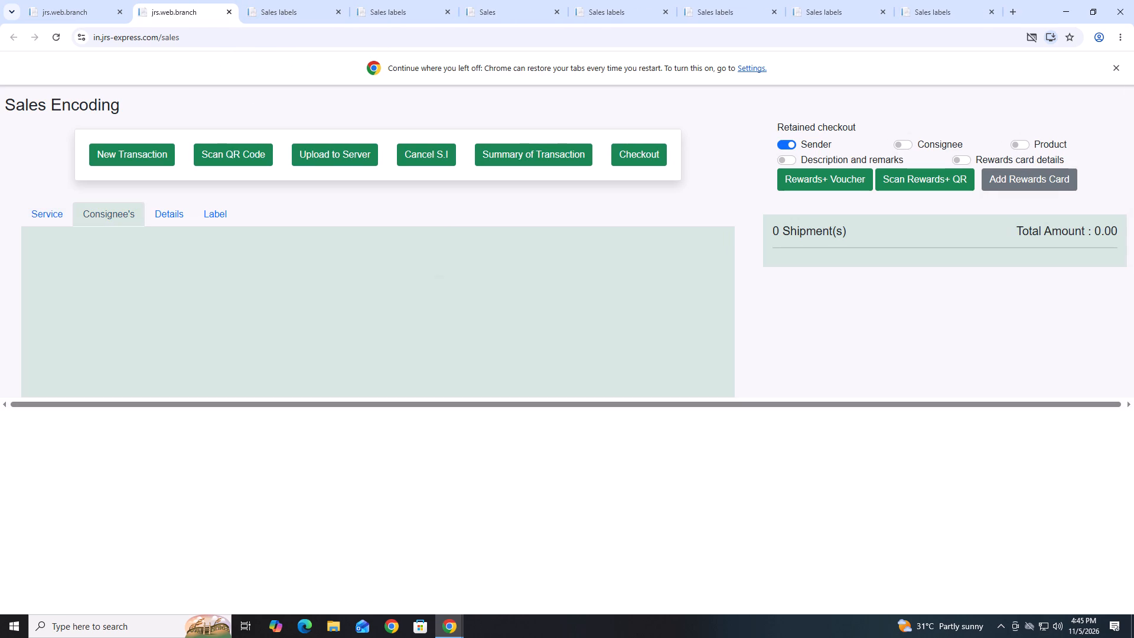
left_click(186, 259)
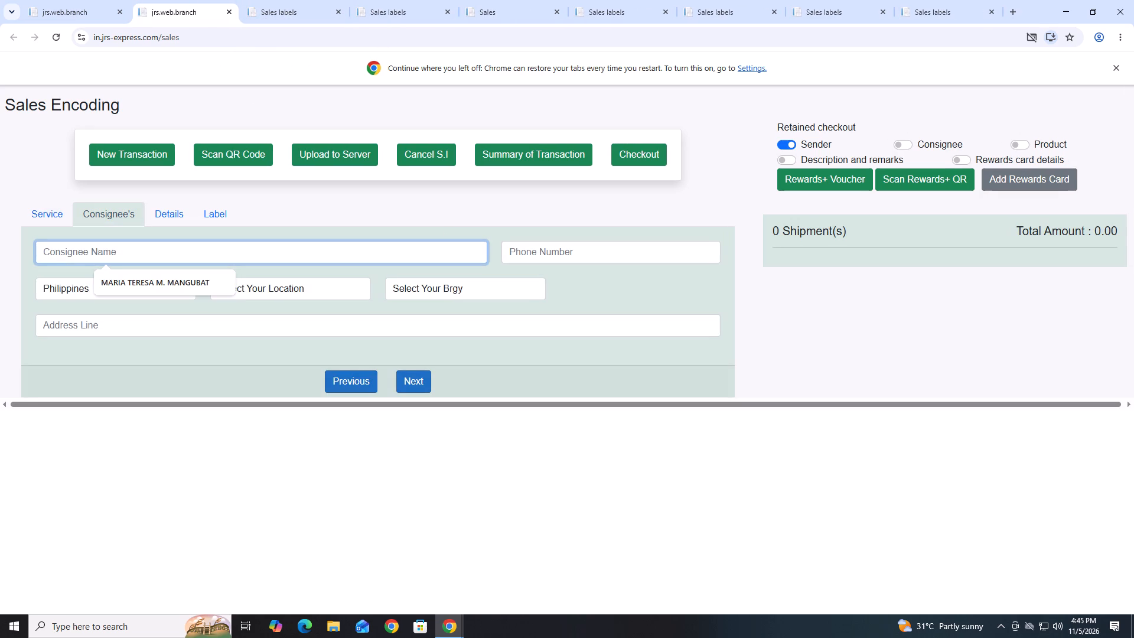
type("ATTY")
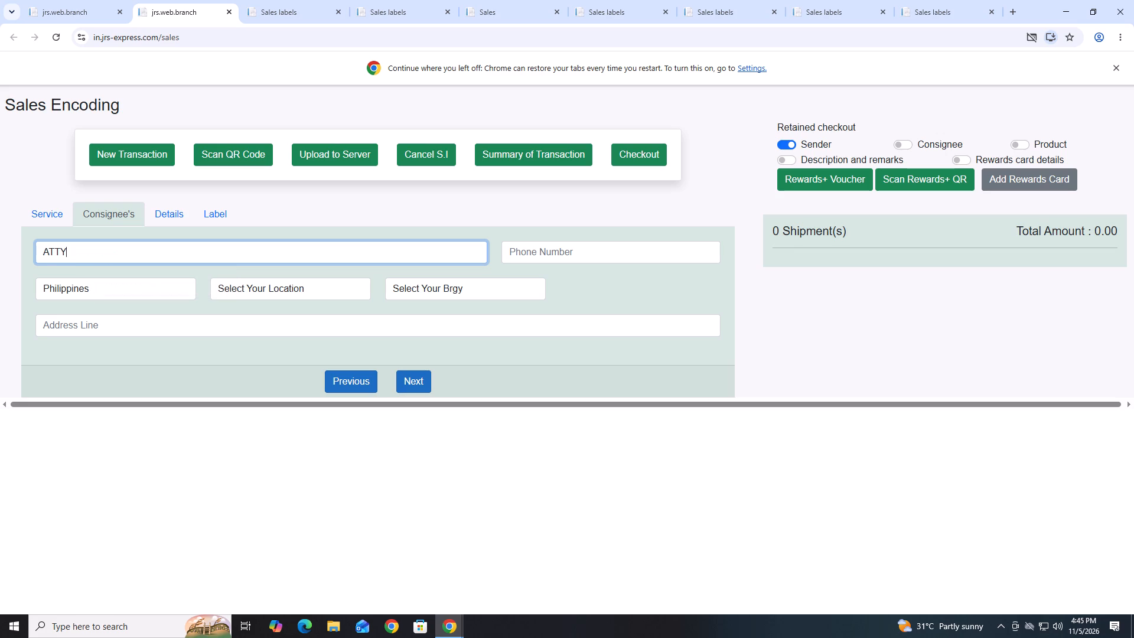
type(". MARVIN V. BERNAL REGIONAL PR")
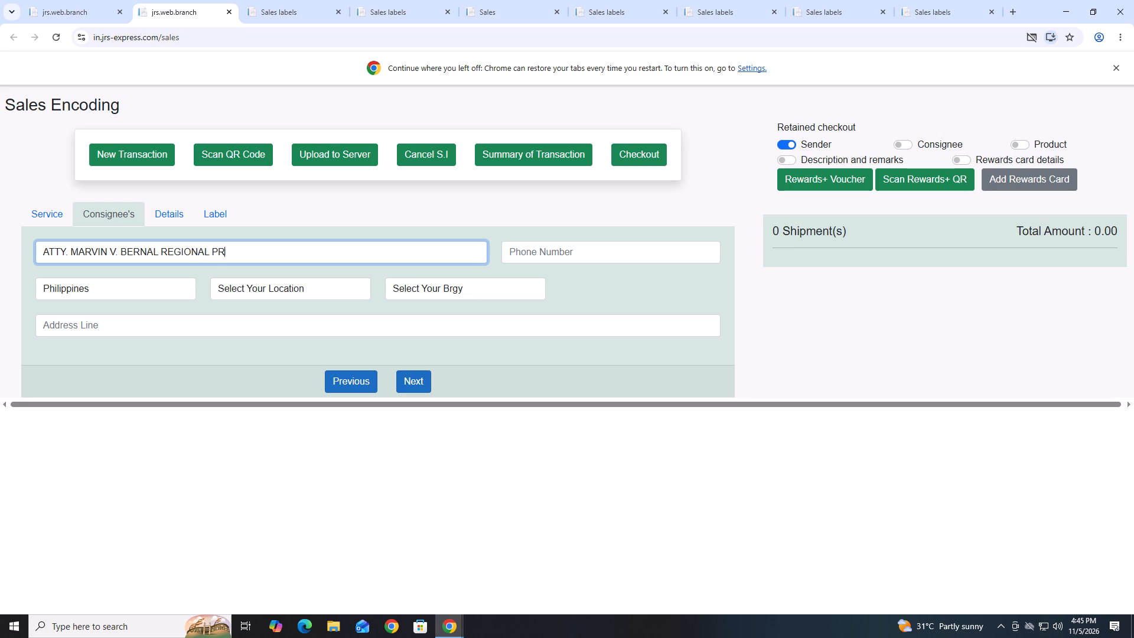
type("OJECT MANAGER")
Set the Regional Project Manager's location to Quezon City, Metro Manila, and the barangay to Diliman.
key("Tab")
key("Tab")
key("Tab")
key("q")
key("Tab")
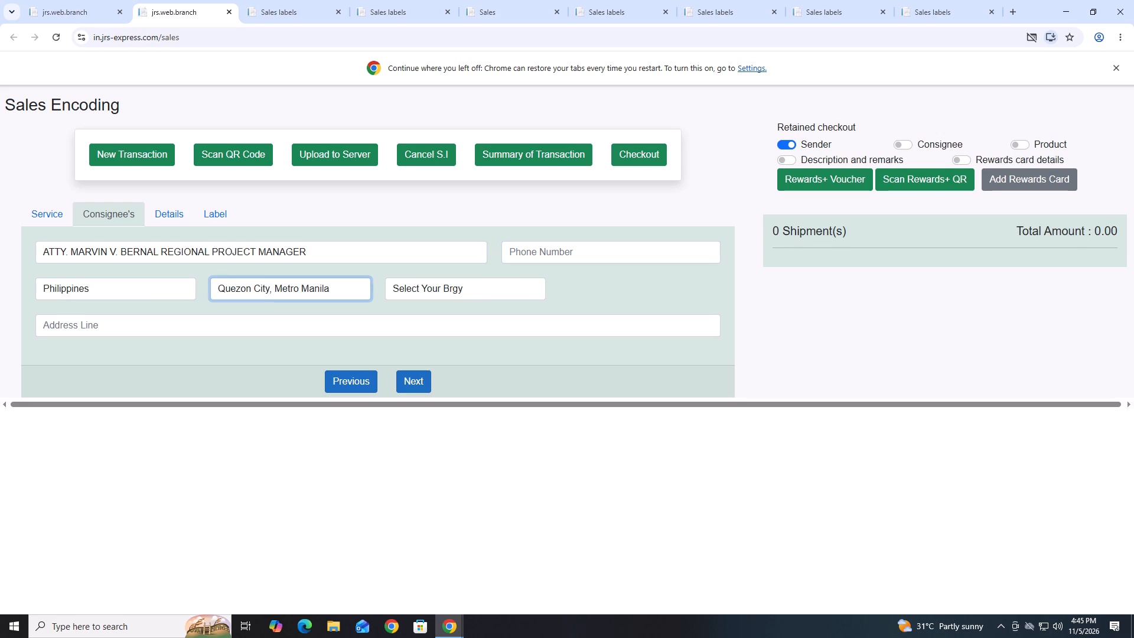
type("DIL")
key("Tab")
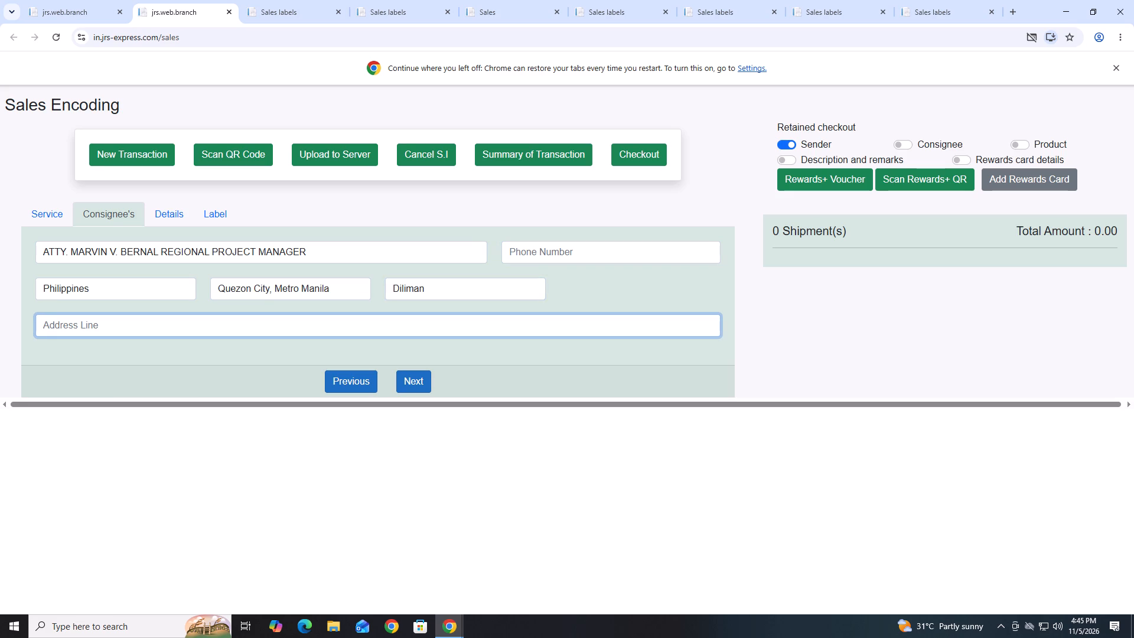
Enter the DAR MIMAROPA Region office's address at the DAR Central Office Compound as the consignee's address line and proceed to the shipment details.
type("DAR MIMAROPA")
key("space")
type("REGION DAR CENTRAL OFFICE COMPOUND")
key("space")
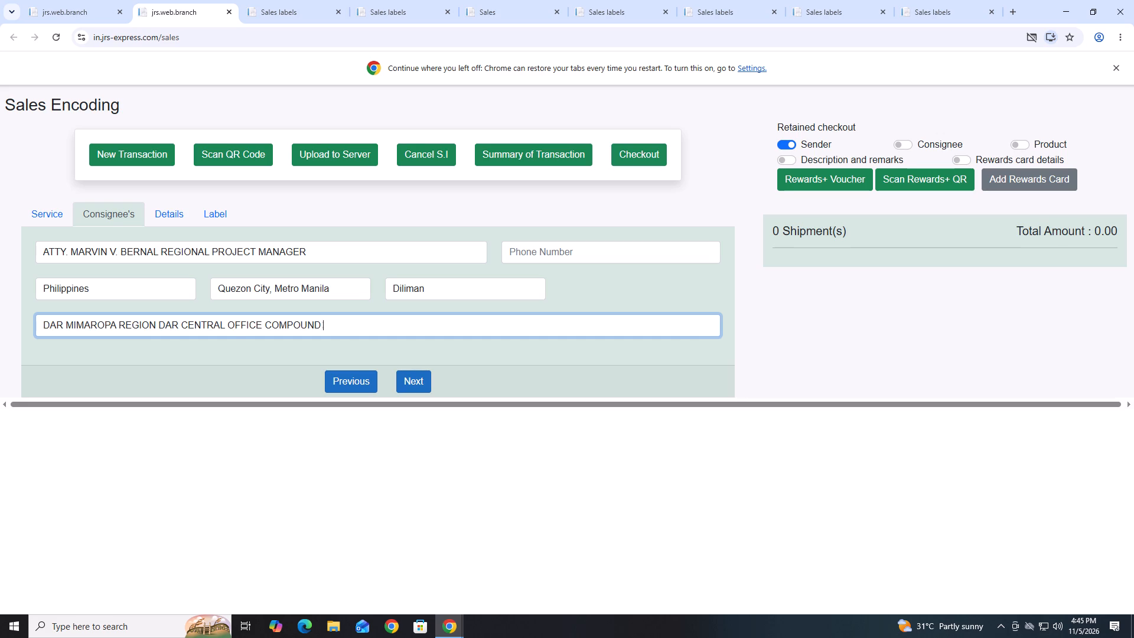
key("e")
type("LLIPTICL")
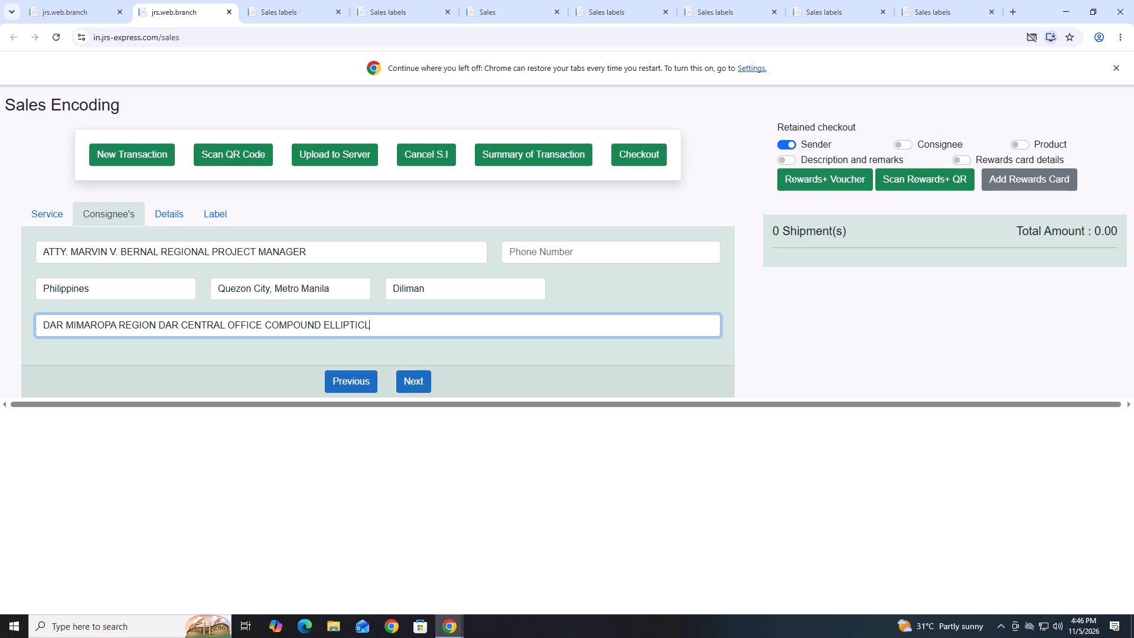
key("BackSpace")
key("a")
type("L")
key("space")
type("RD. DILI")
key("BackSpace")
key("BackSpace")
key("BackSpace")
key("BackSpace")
left_click(402, 380)
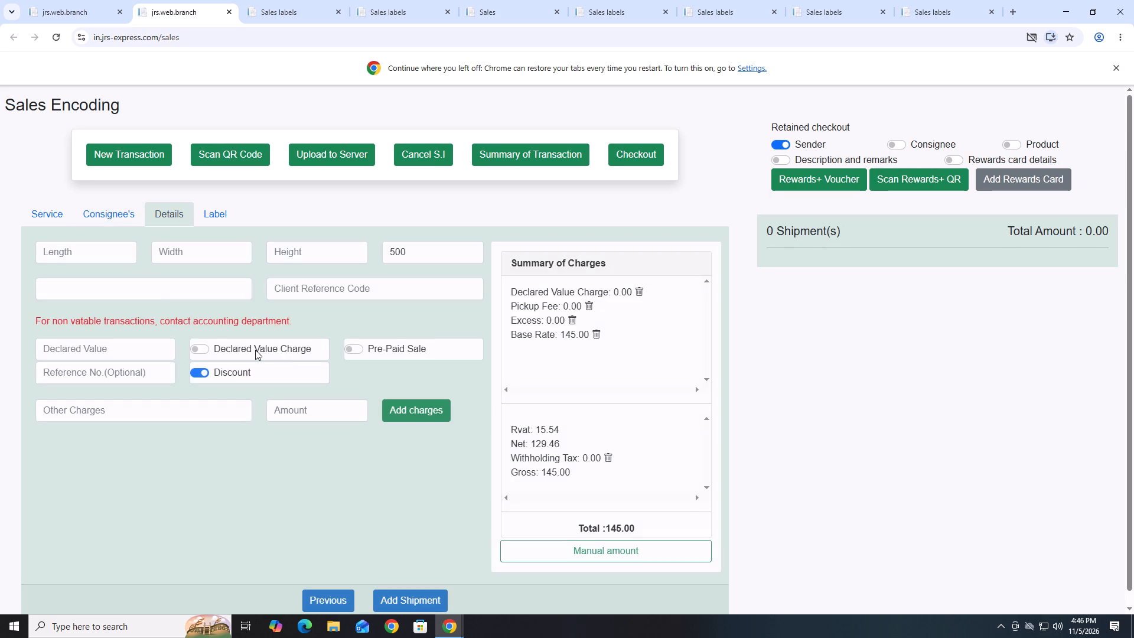
Set the Regional Project Manager's shipment contents to Documents and add the shipment to the transaction.
left_click(160, 289)
left_click(135, 370)
scroll(380, 346, "down", 4)
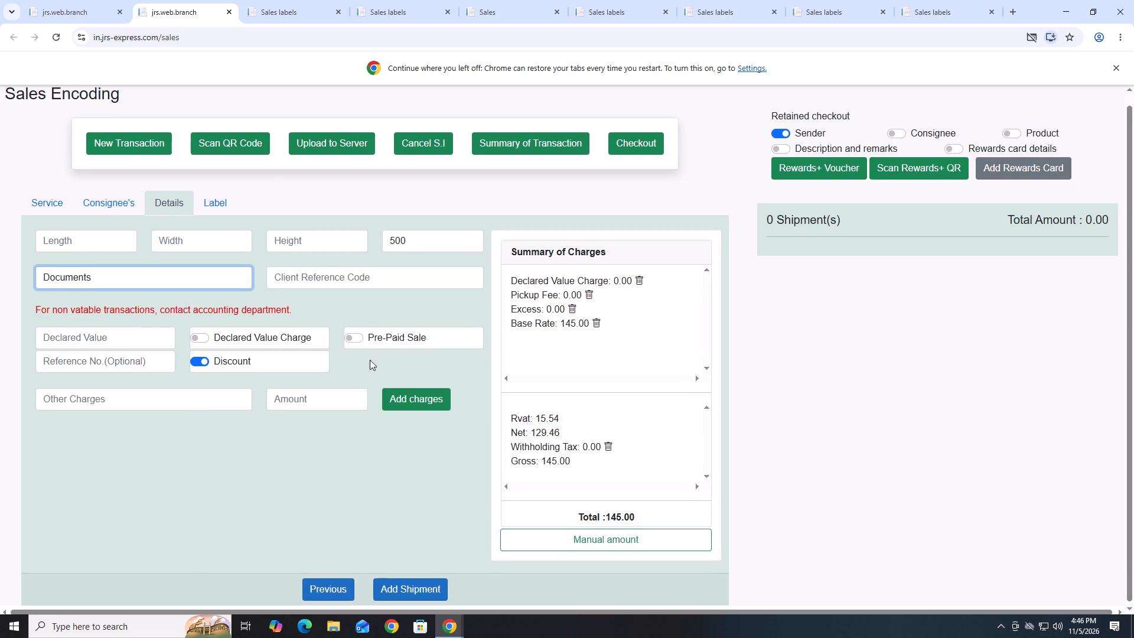
scroll(370, 360, "down", 4)
scroll(198, 403, "down", 5)
left_click(173, 402)
left_click(173, 402)
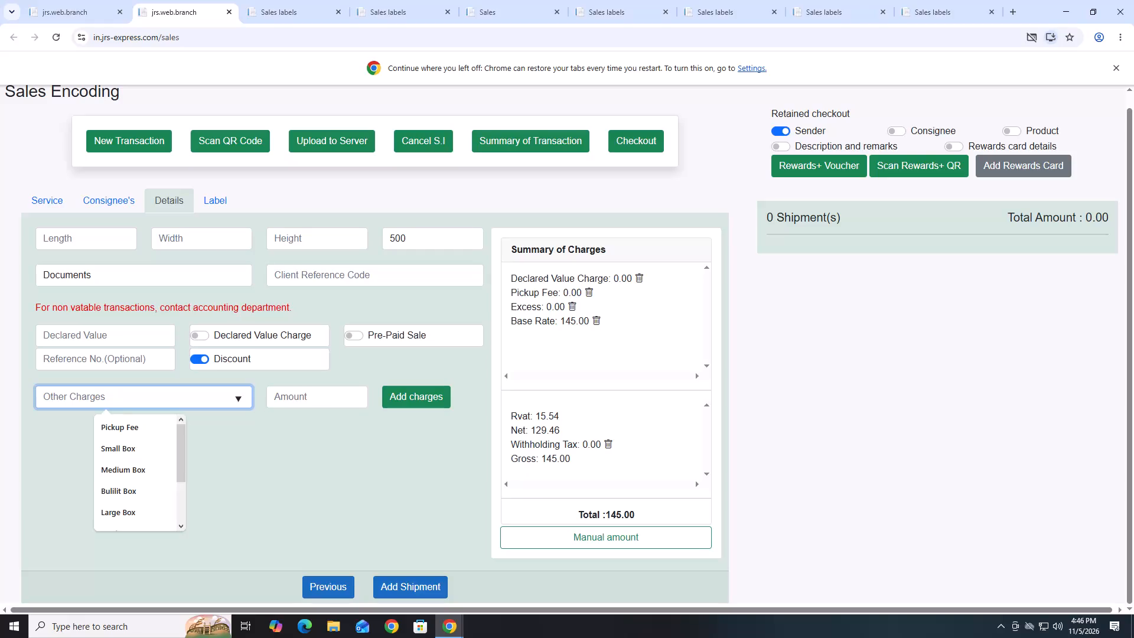
left_click(396, 457)
left_click(436, 587)
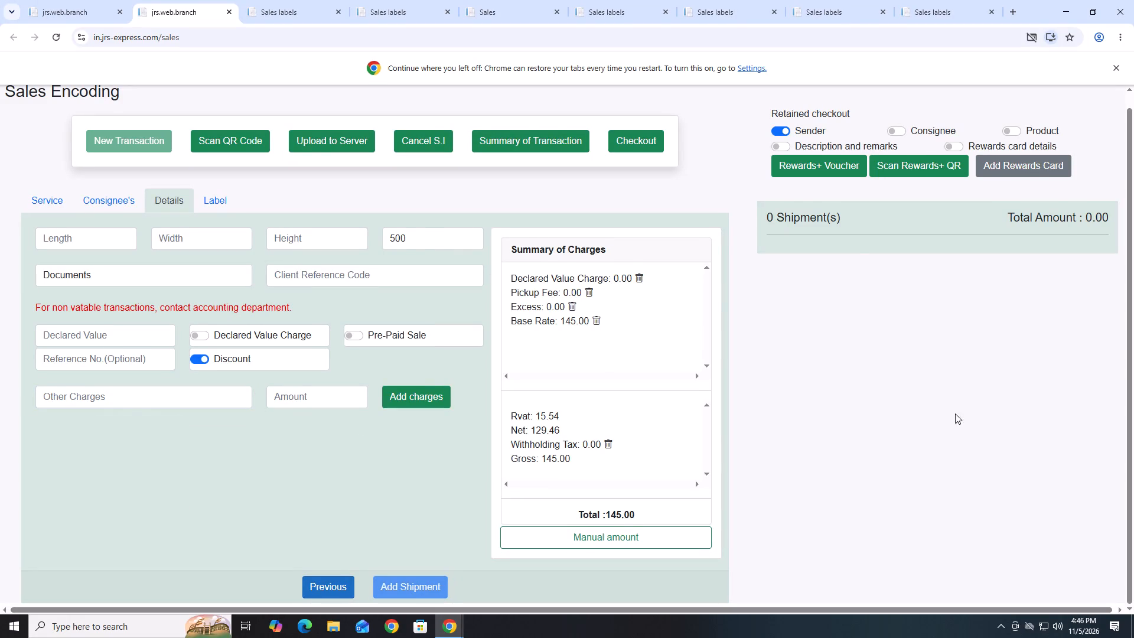
Check out the Regional Project Manager's 1 Pounder shipment as Pick Up and print its labels.
scroll(951, 399, "up", 4)
left_click(652, 149)
left_click(530, 369)
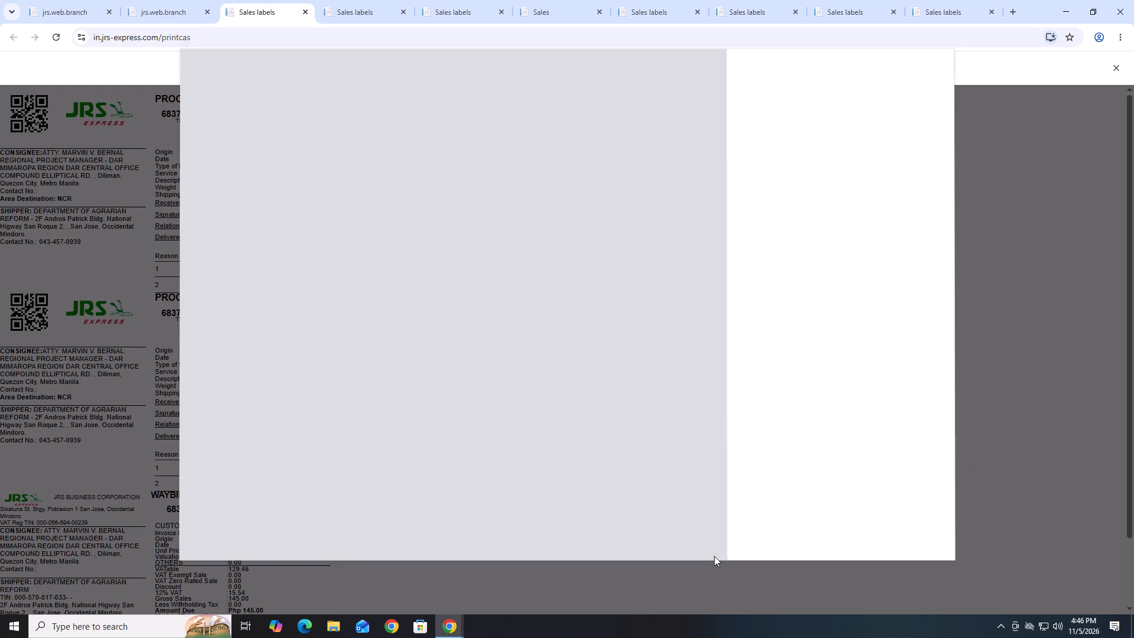
left_click(865, 536)
Start another 1 Pounder shipment and enter the next consignee's name with the title Department Manager.
left_click(177, 4)
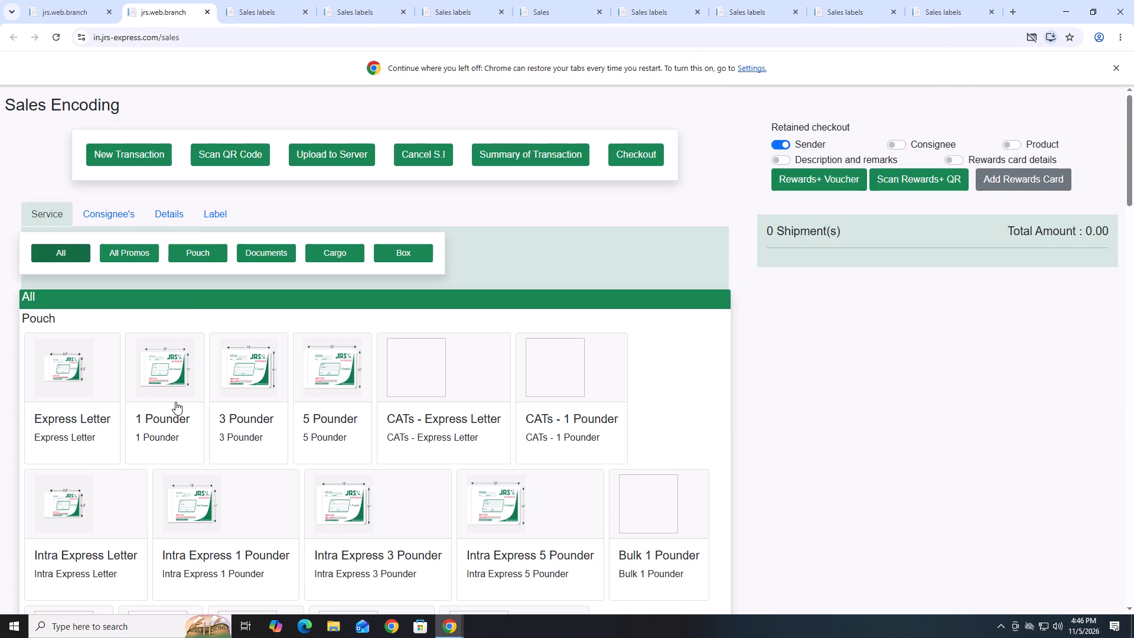
left_click(175, 402)
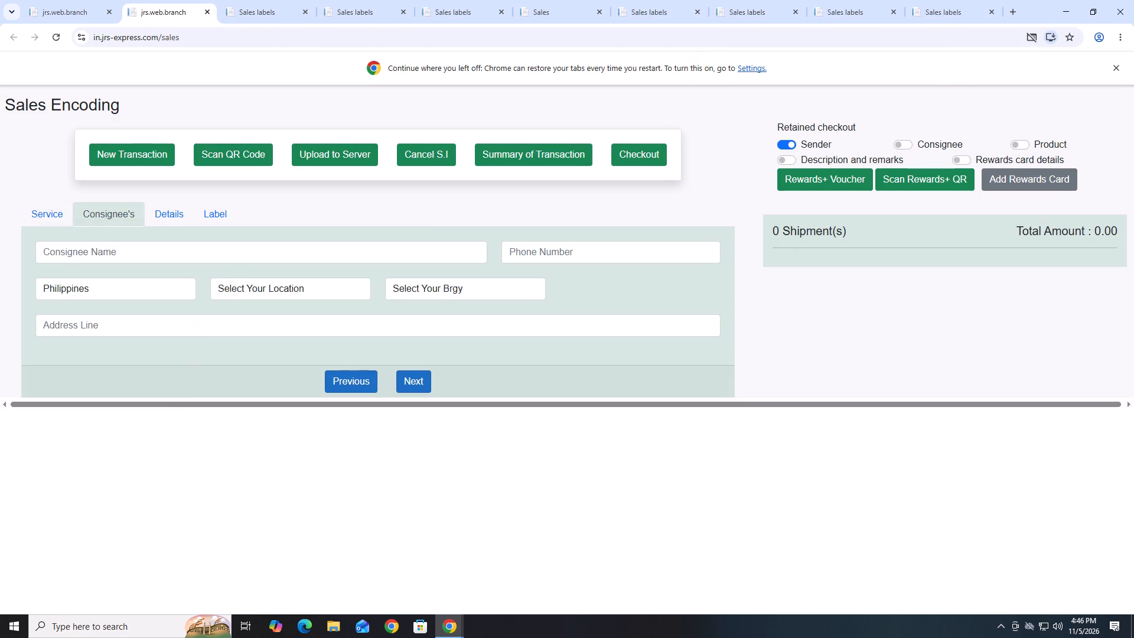
left_click(185, 254)
left_click(185, 254)
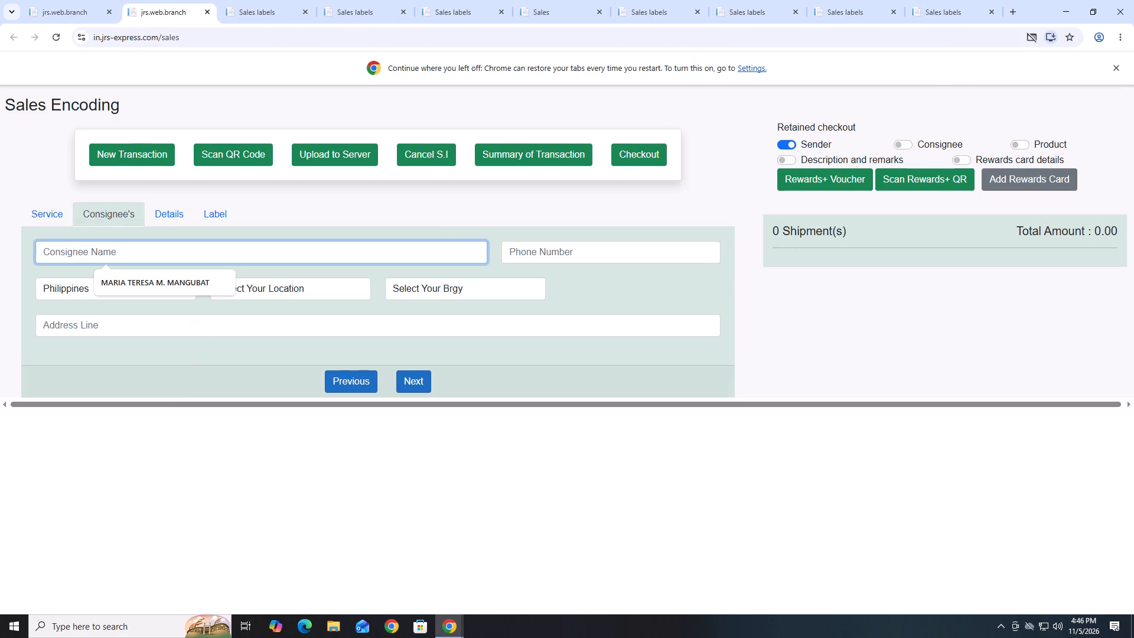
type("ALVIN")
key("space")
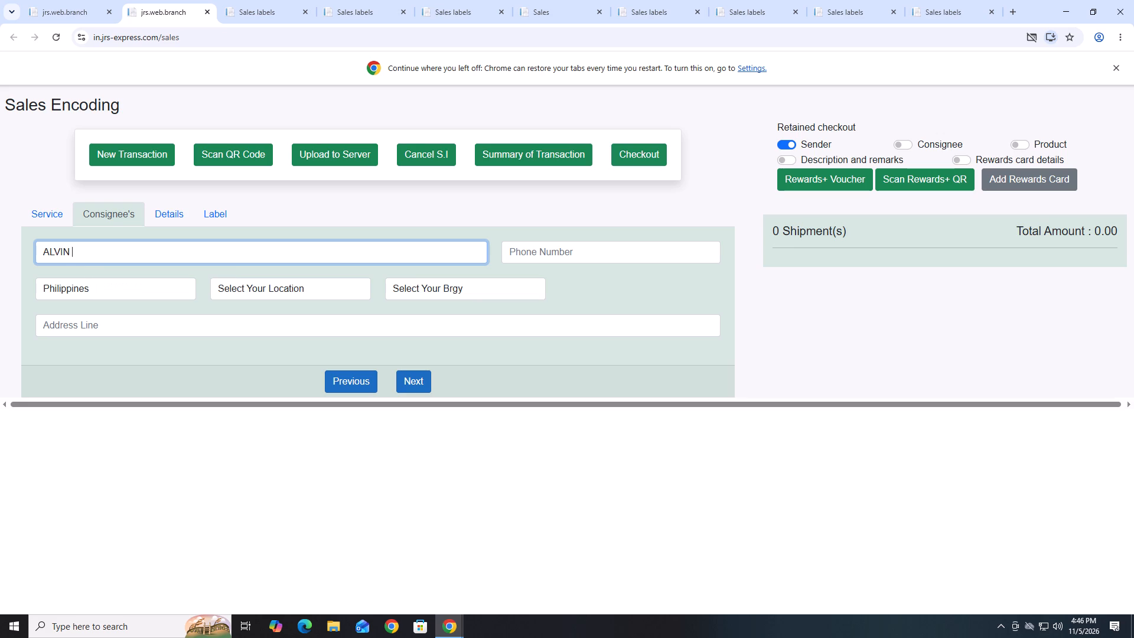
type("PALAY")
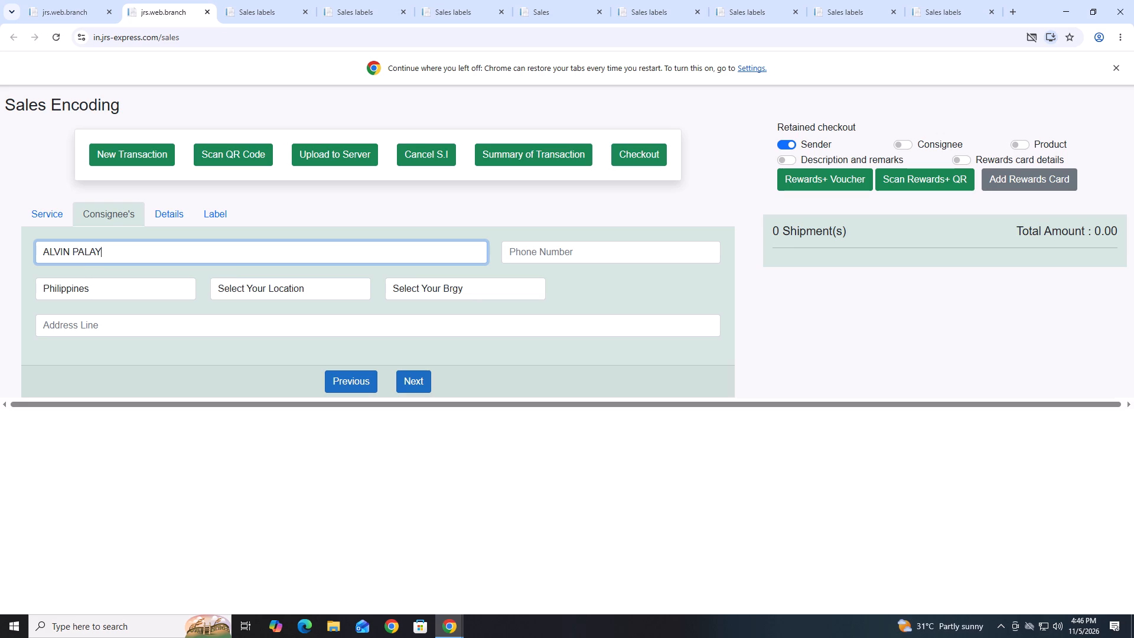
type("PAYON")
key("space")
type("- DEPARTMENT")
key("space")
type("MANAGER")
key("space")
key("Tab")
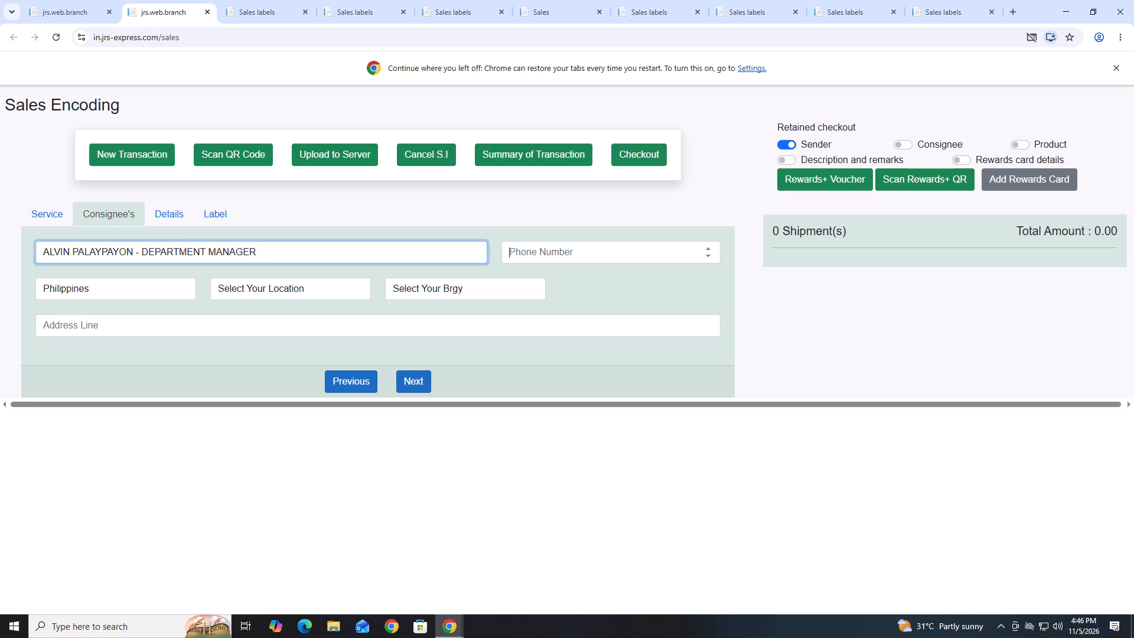
Set the Department Manager's location to Tanauan City, Batangas, leaving the phone number and barangay empty.
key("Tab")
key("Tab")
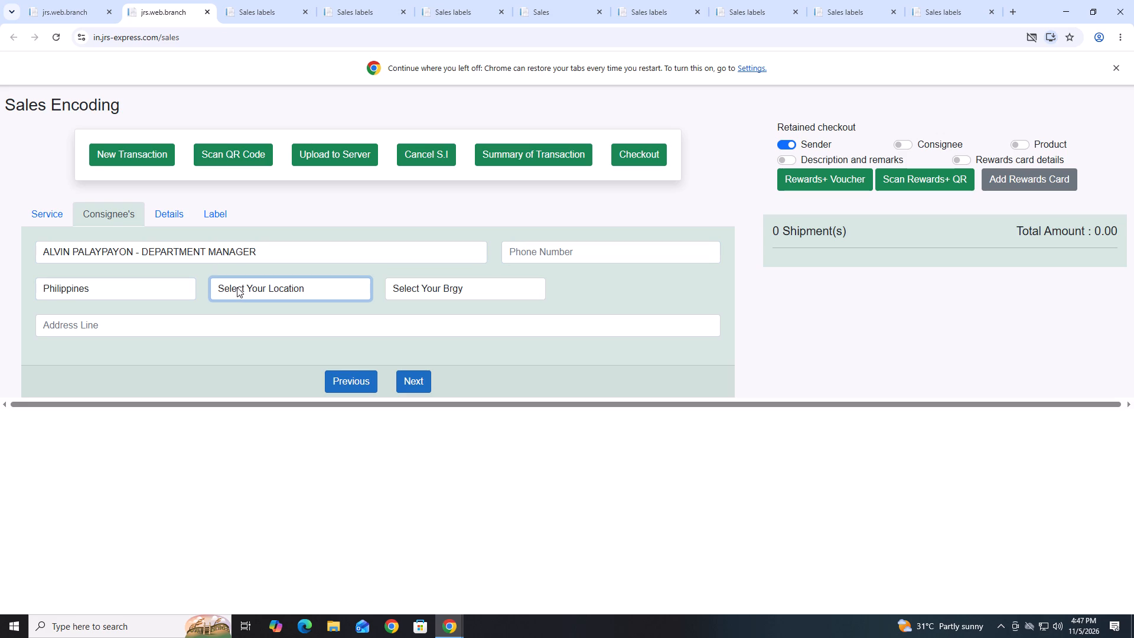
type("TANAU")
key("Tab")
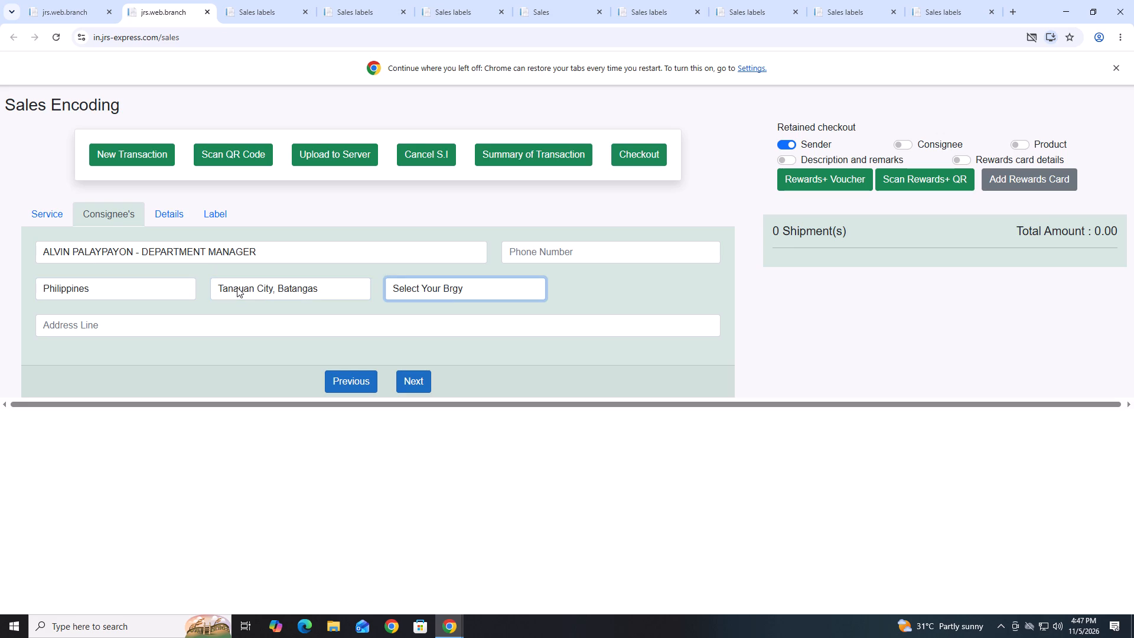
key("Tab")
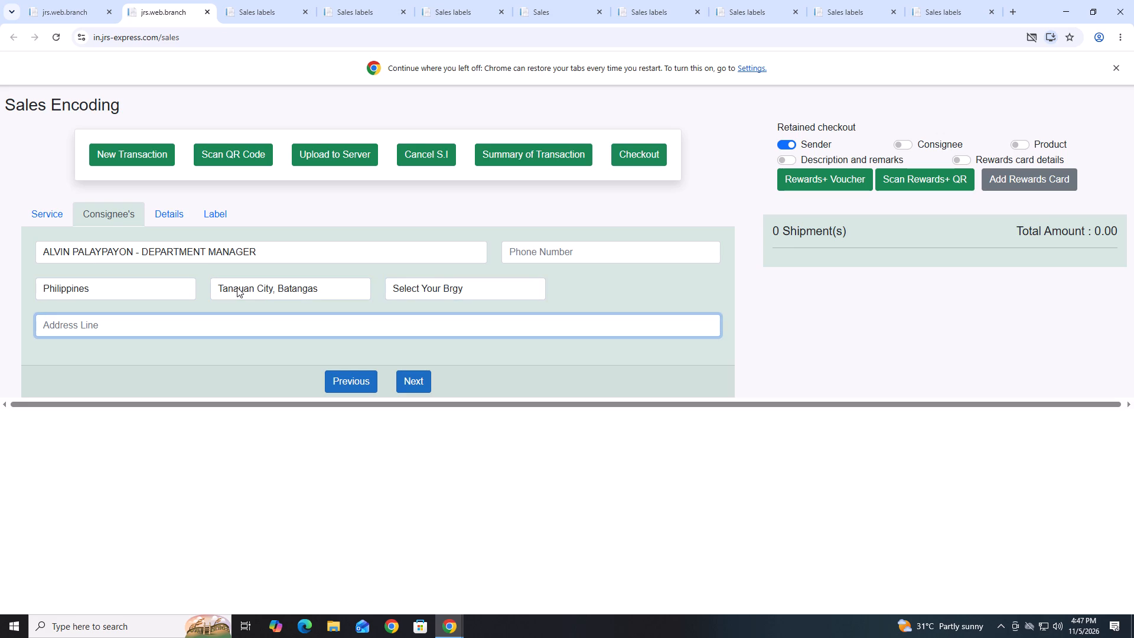
Enter the address line "LANDBANK OF THE PHILS. FIELD SUPPORT SERVICES CENTER IVB 2ND FLR. LBP BLDG." and proceed to the shipment details.
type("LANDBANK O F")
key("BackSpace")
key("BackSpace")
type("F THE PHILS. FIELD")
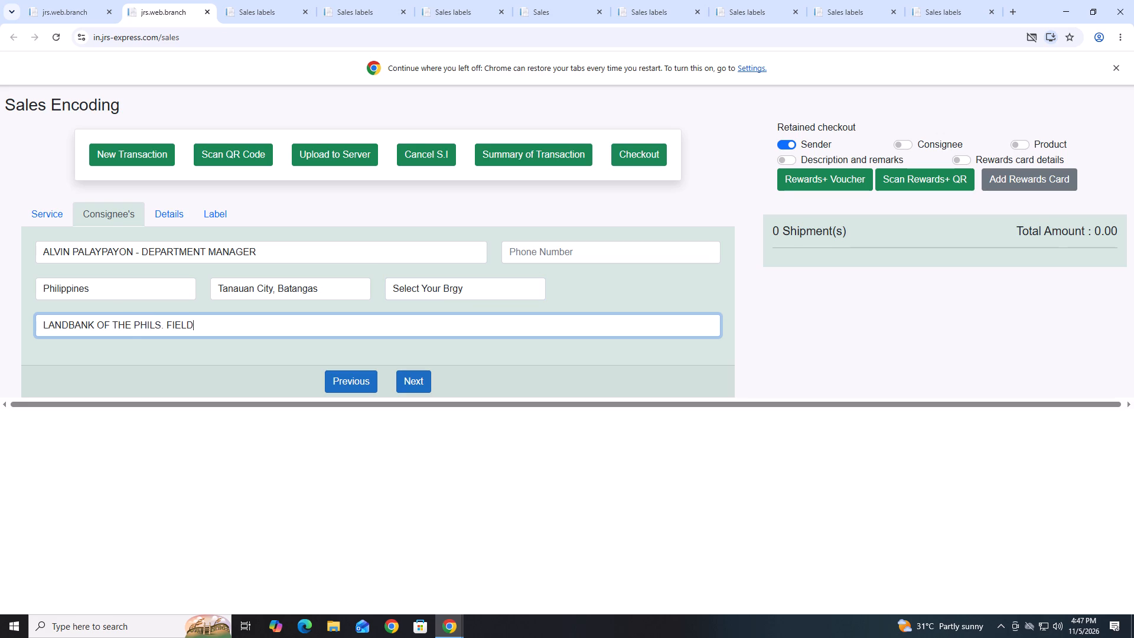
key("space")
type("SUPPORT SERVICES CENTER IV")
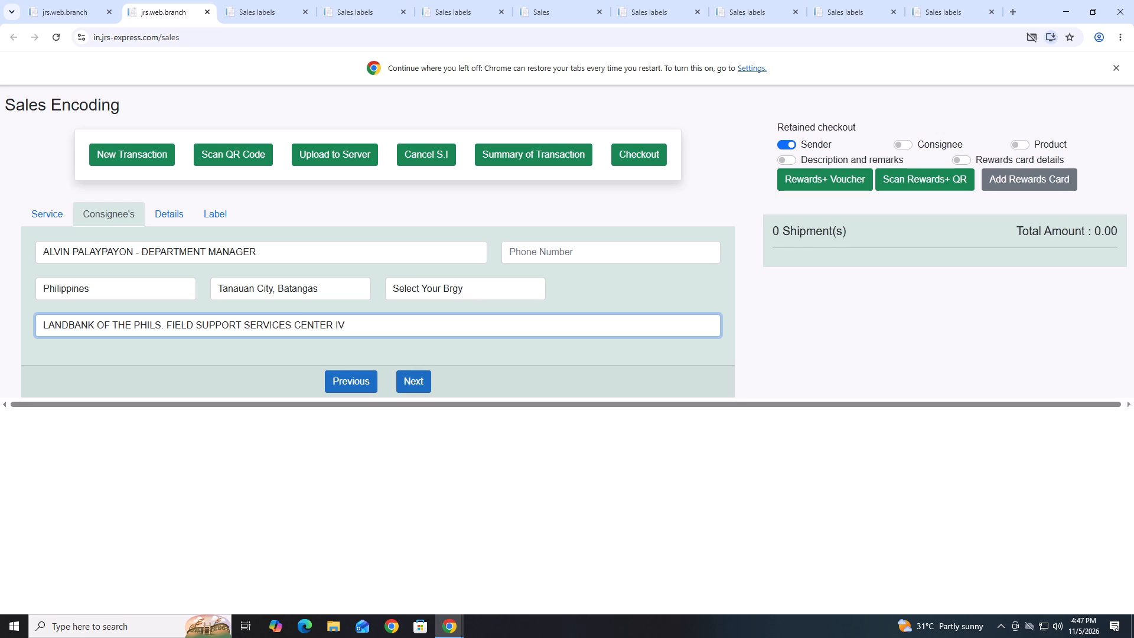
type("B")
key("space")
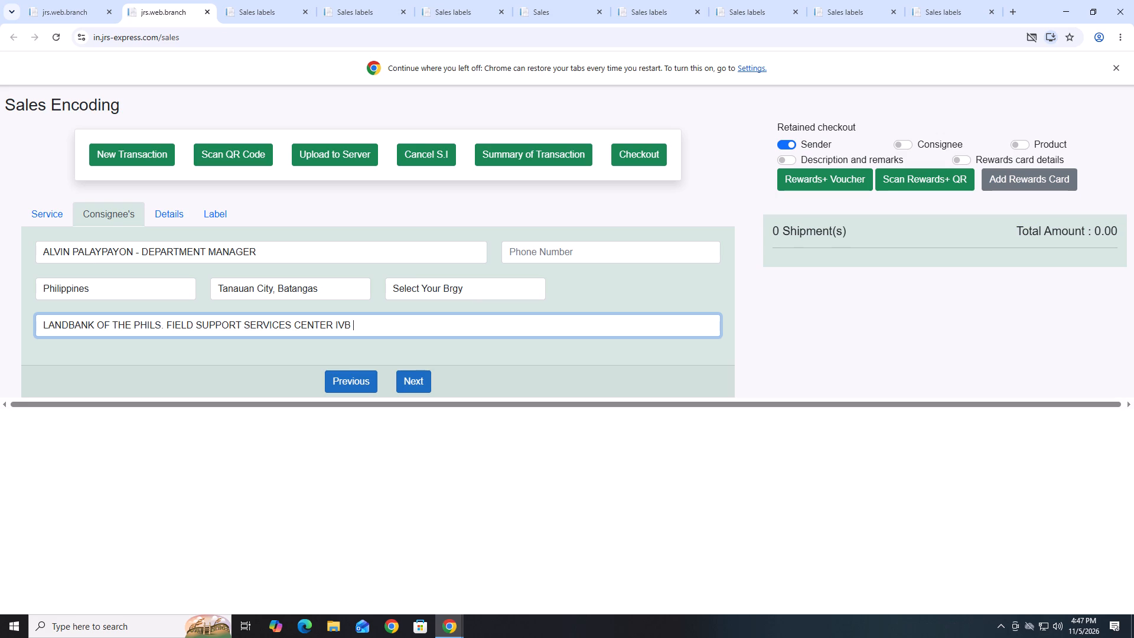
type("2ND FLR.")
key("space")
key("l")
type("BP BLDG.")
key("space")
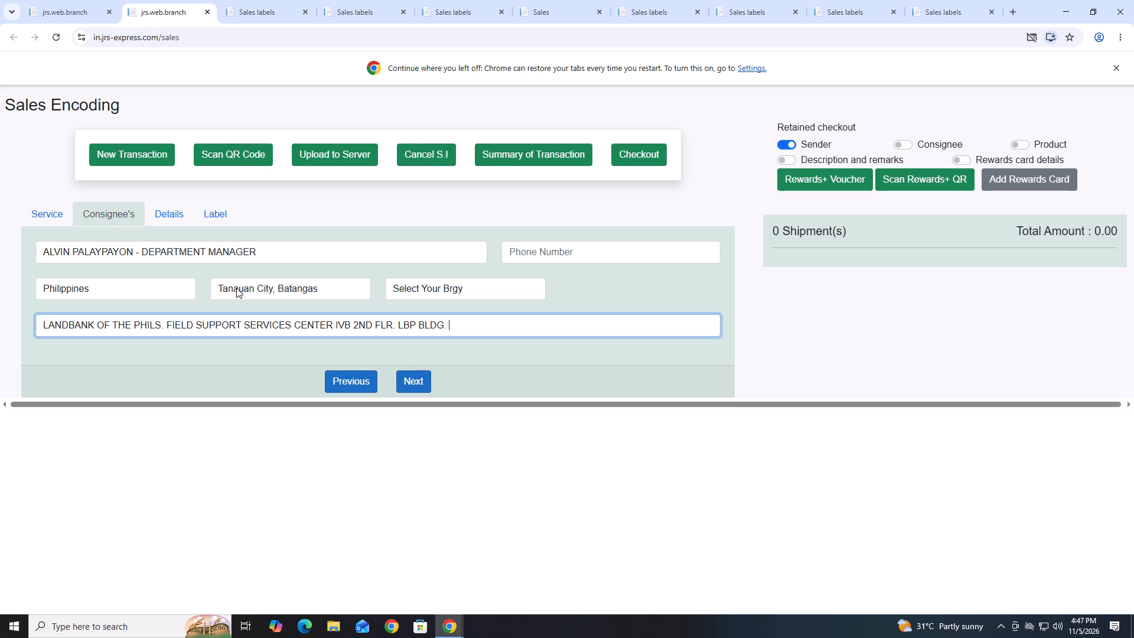
left_click(430, 384)
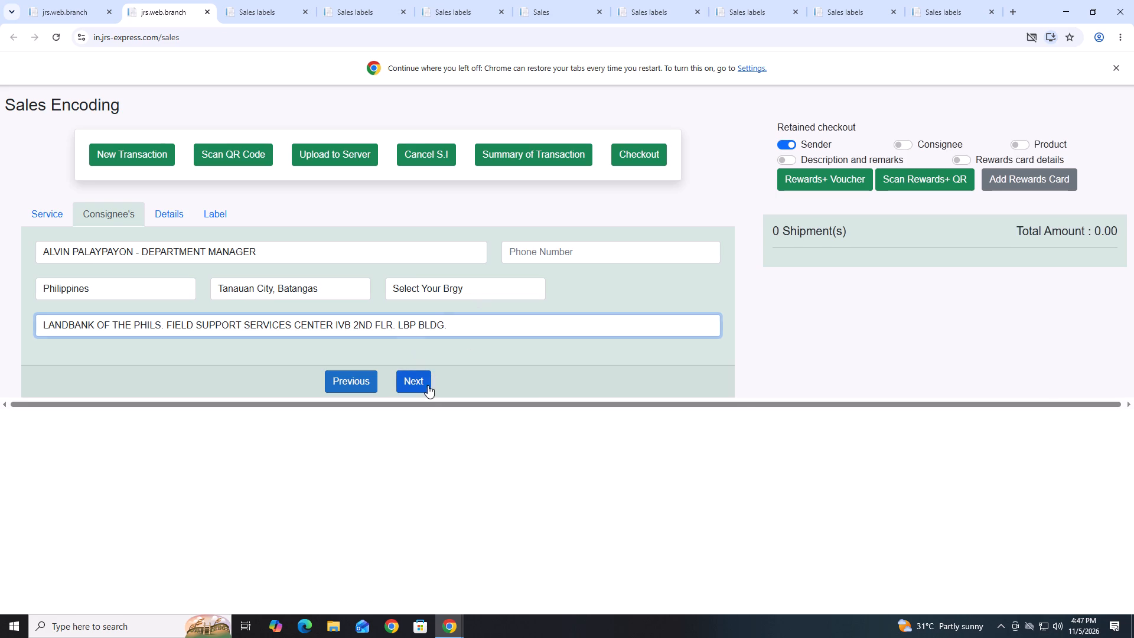
Set the Department Manager's shipment contents to Documents and add the shipment to the transaction.
left_click(215, 291)
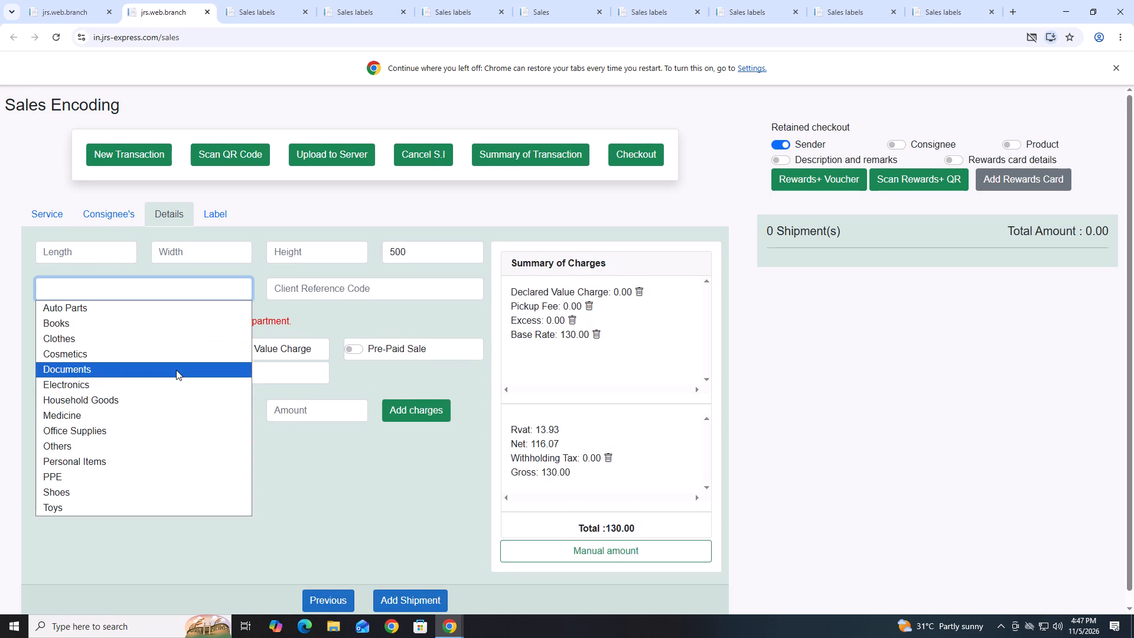
left_click(176, 370)
scroll(489, 501, "down", 8)
left_click(406, 586)
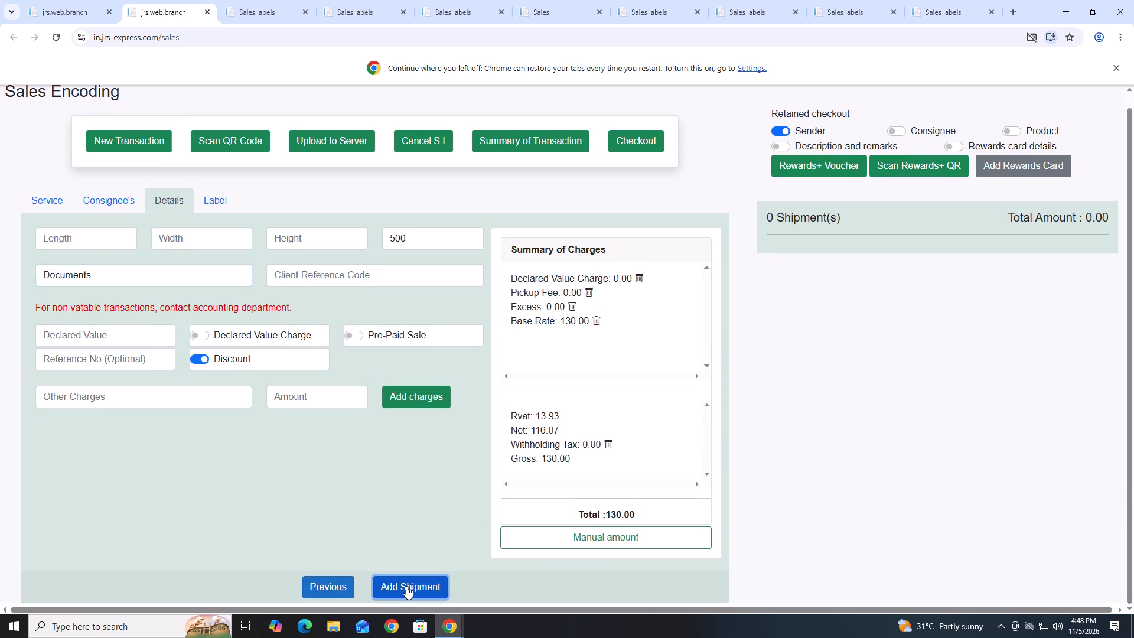
Check out the Department Manager's 1 Pounder shipment as Pick Up and print its labels.
scroll(884, 380, "up", 4)
left_click(633, 154)
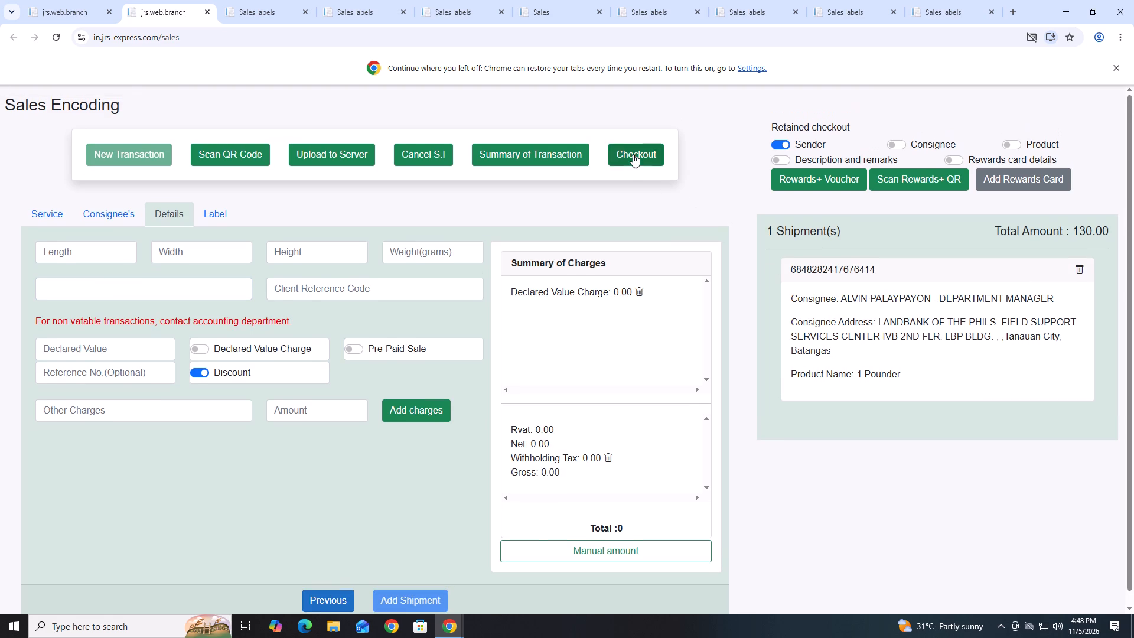
left_click(527, 368)
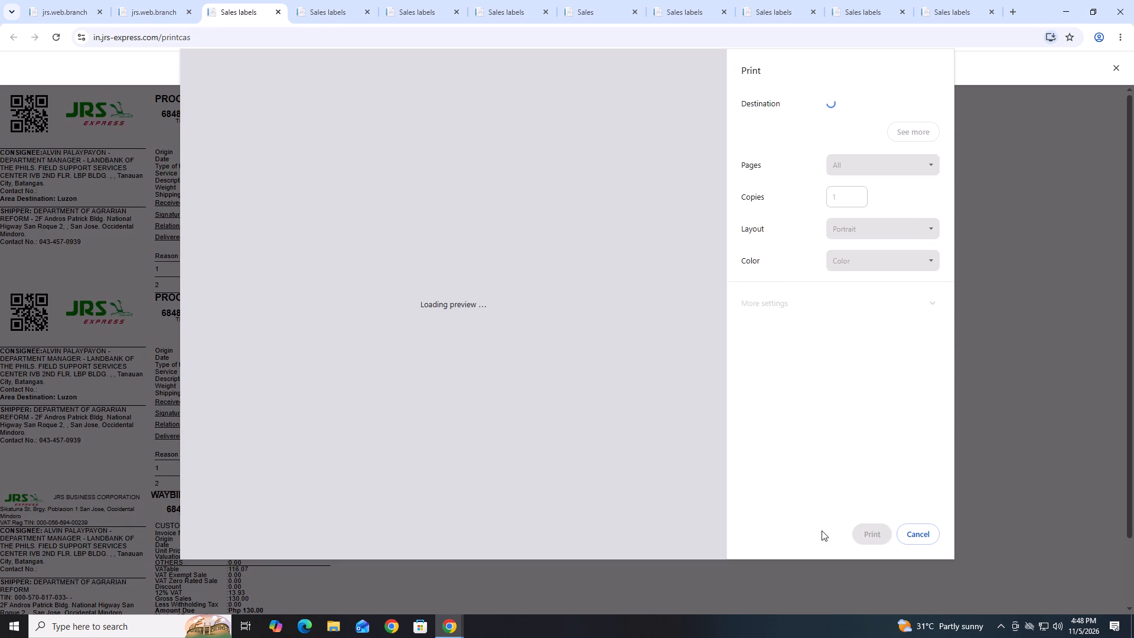
left_click(859, 529)
Close the four Sales labels pages that are open ahead of the Sales page.
left_click(445, 0)
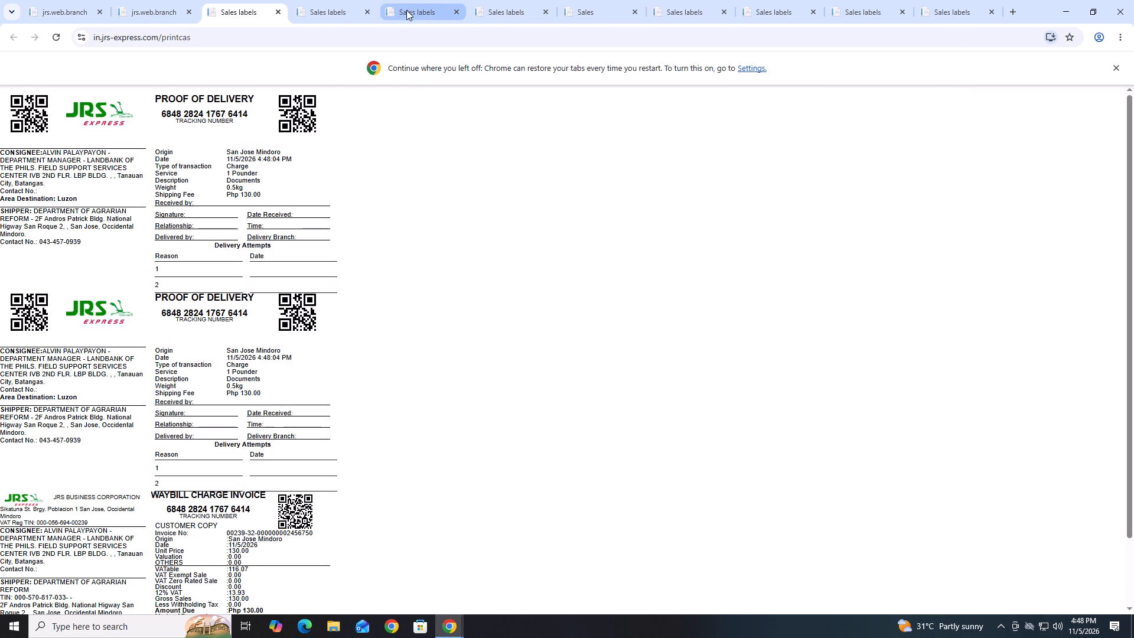
left_click(454, 17)
left_click(342, 7)
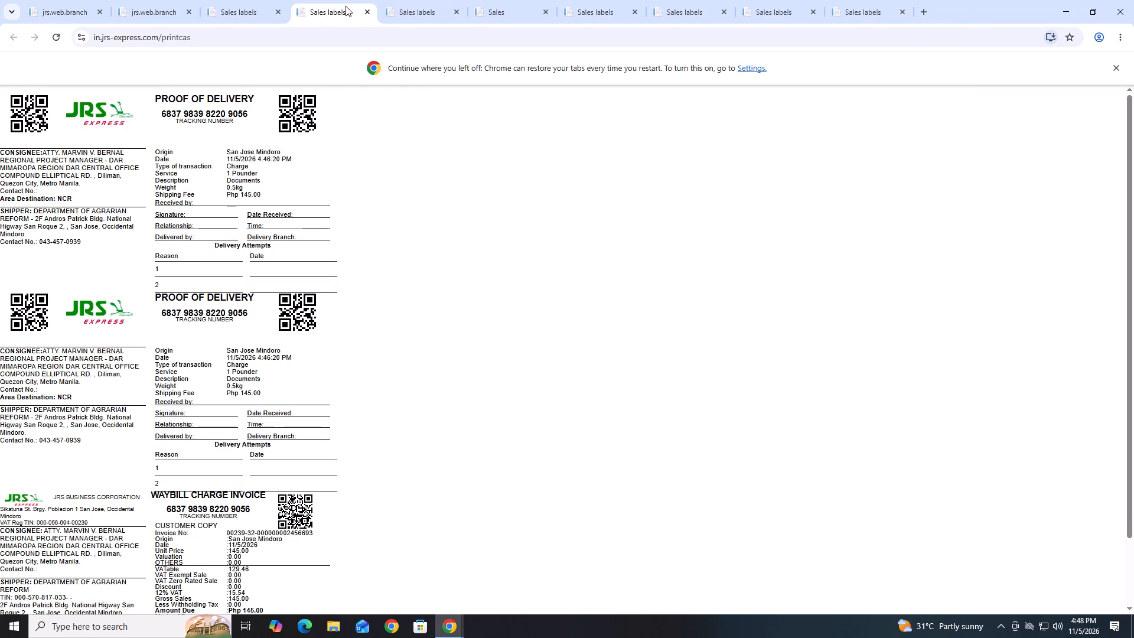
left_click(367, 13)
left_click(224, 11)
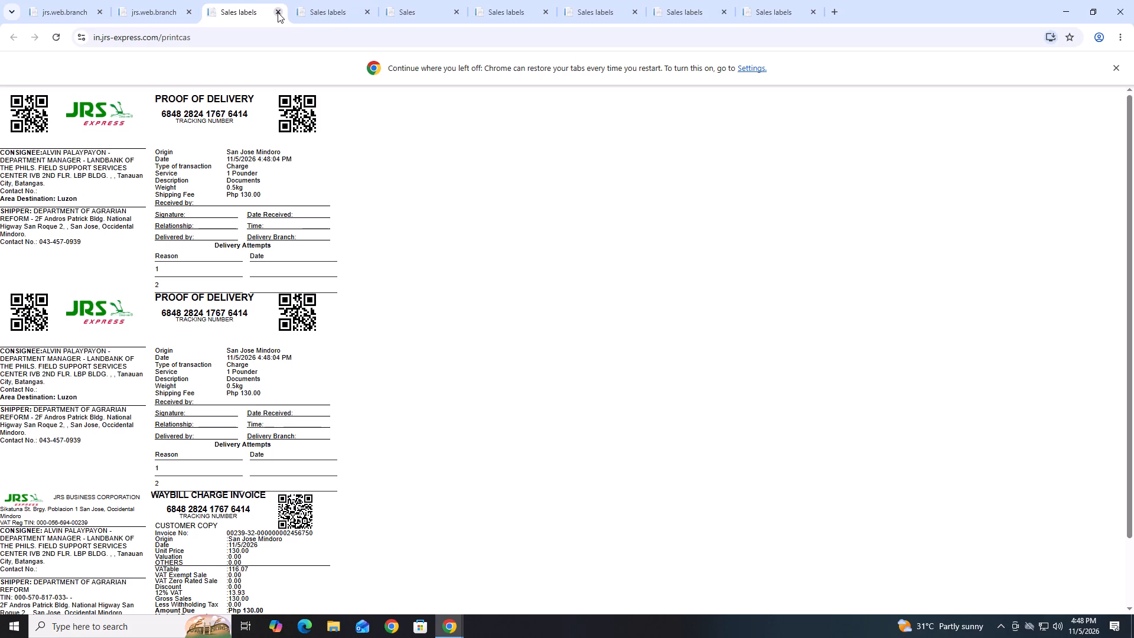
left_click(278, 12)
left_click(244, 5)
left_click(280, 8)
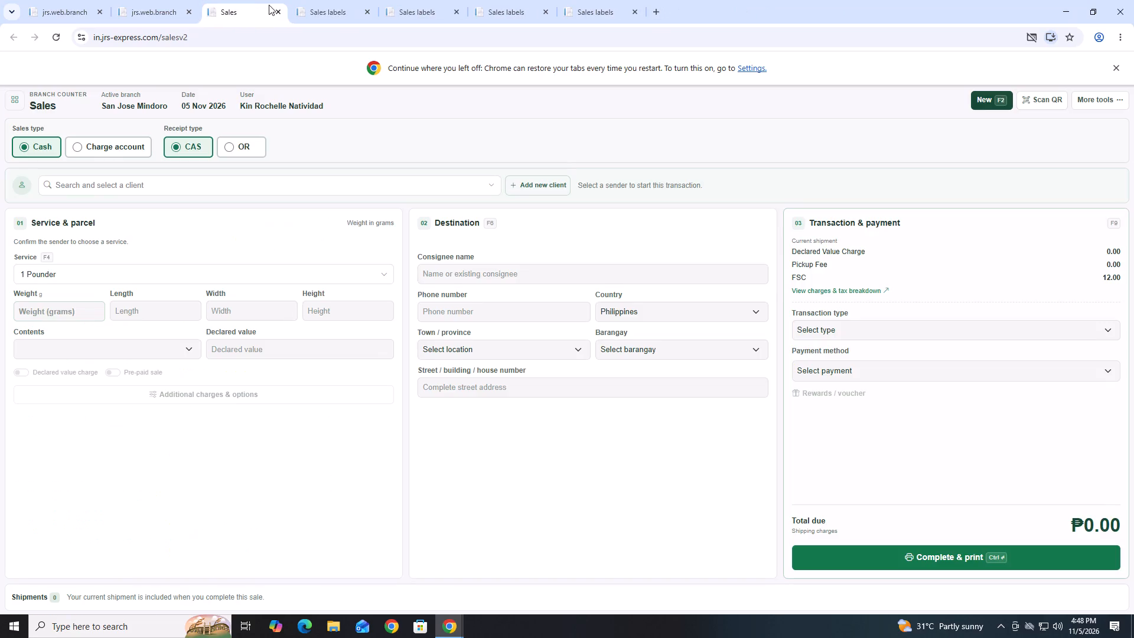
left_click(269, 5)
left_click(134, 182)
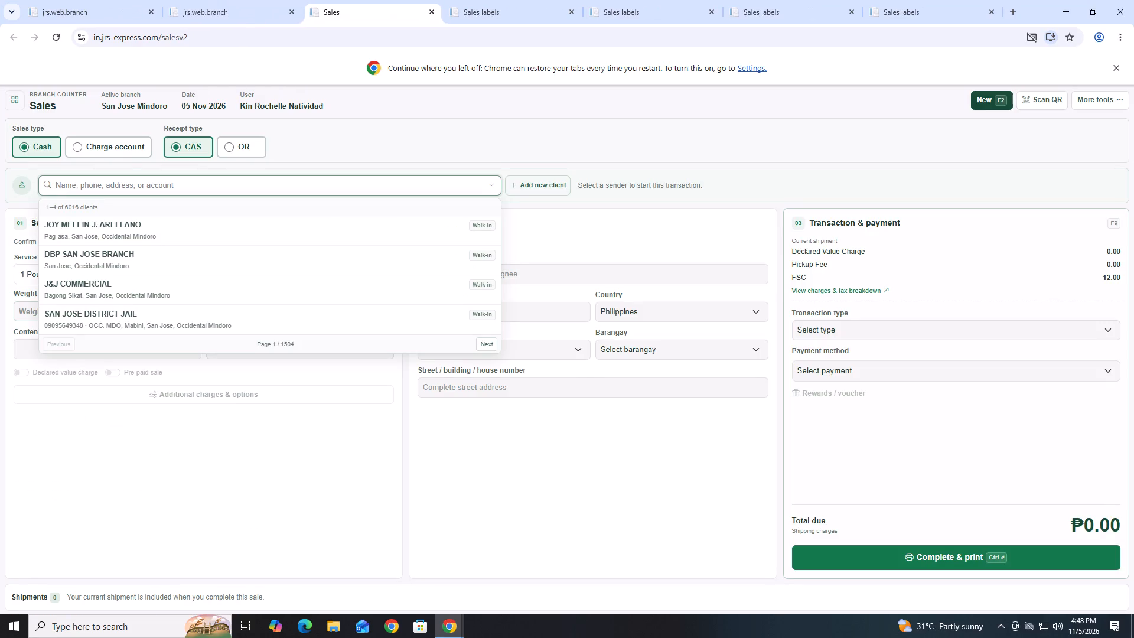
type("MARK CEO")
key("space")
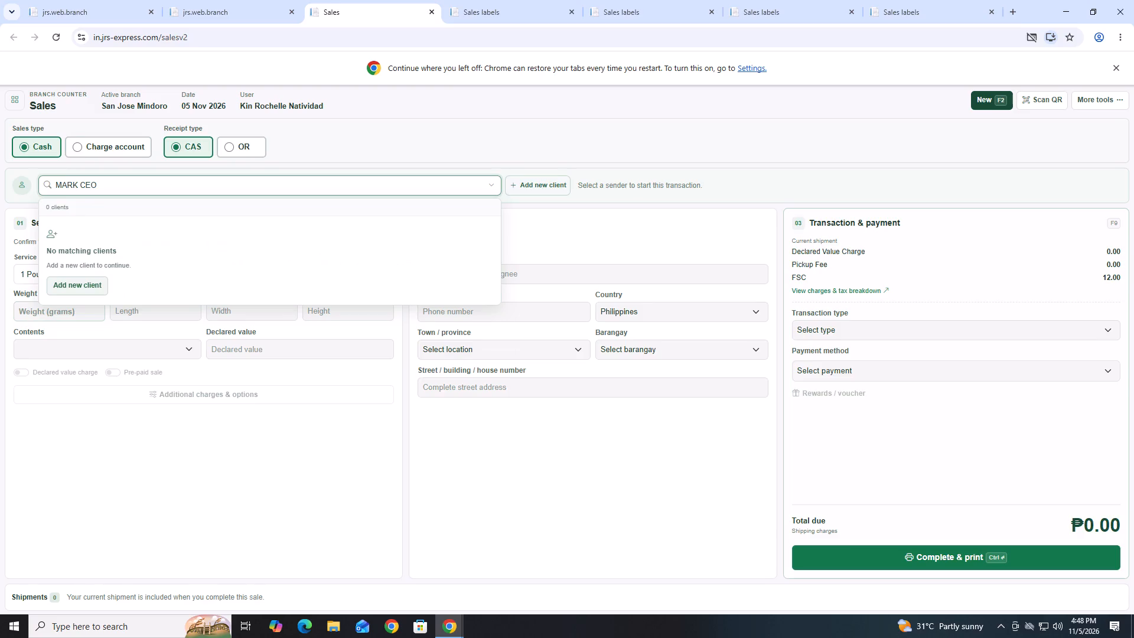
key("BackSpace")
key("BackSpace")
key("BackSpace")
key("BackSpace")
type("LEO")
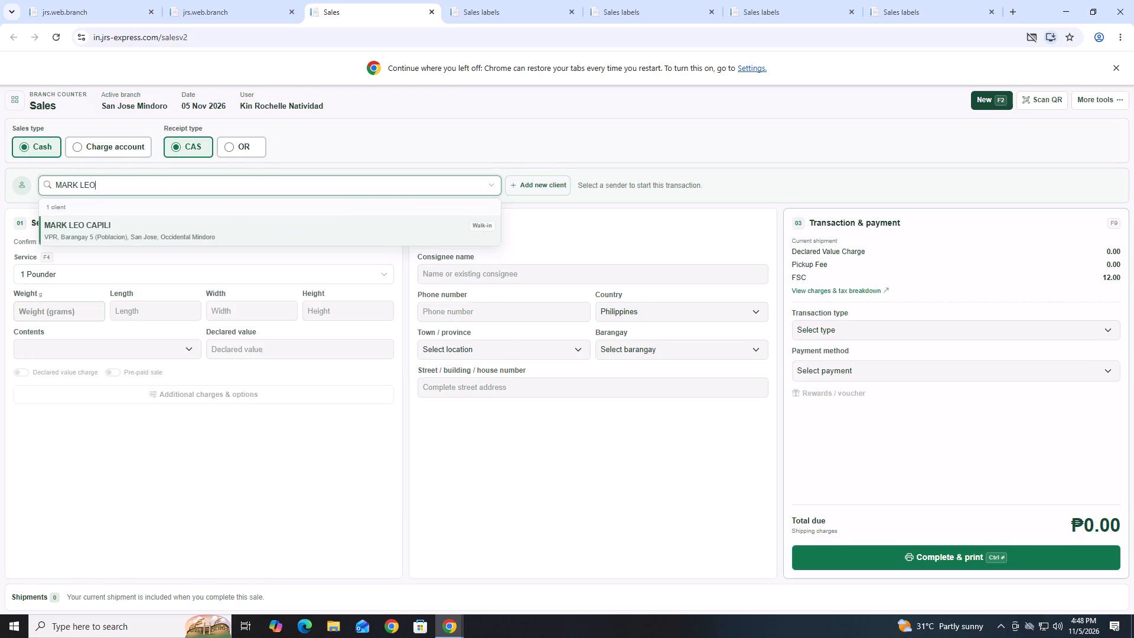
left_click(128, 223)
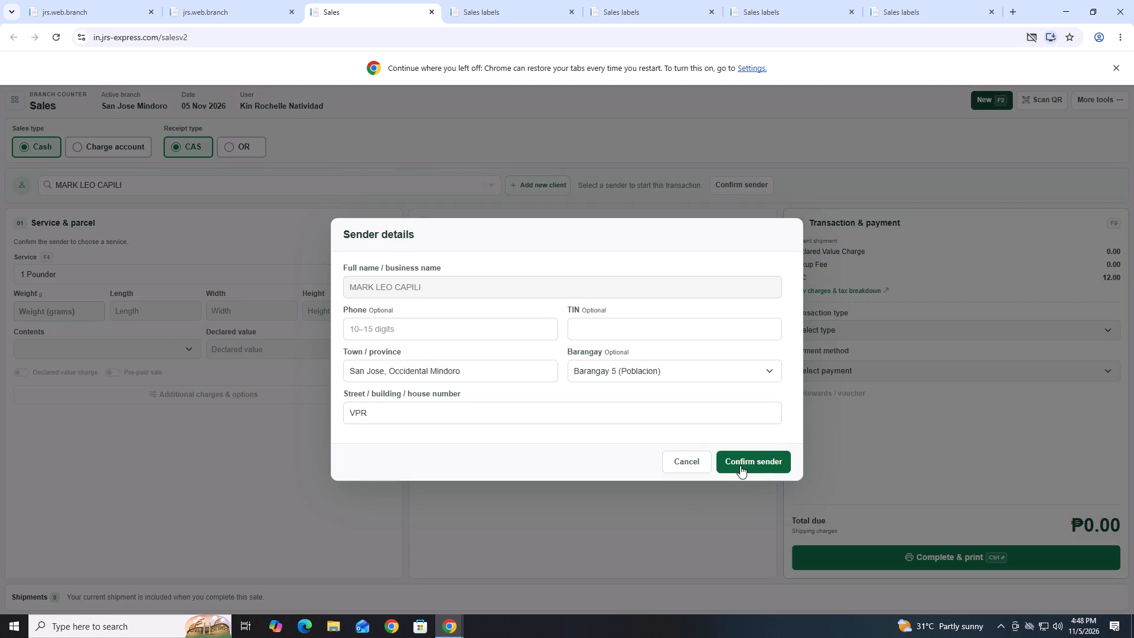
left_click(740, 466)
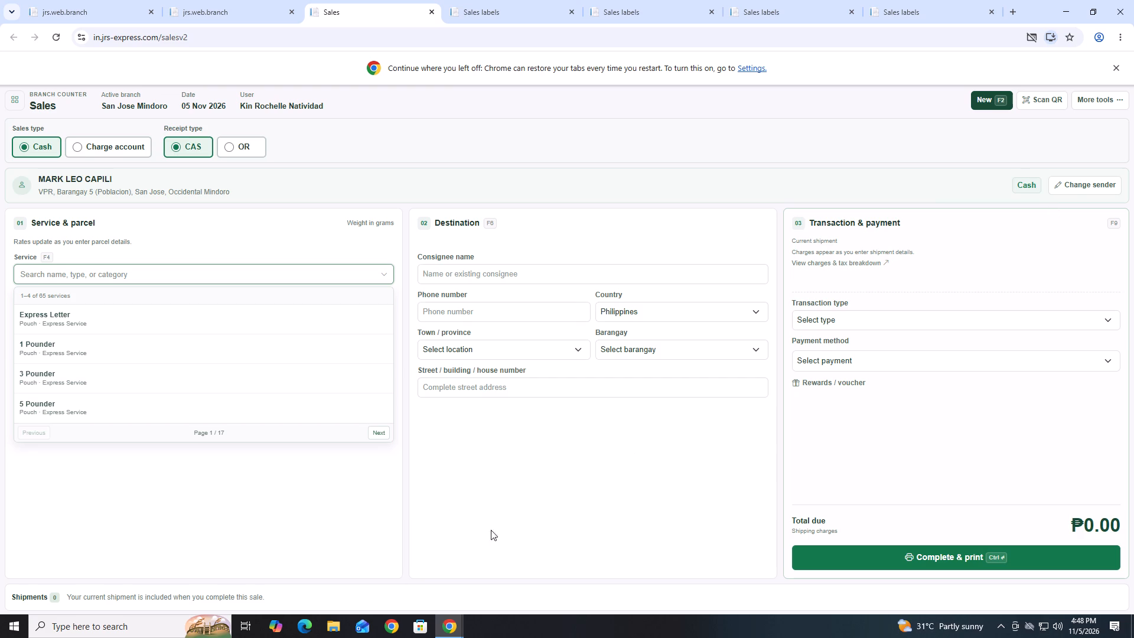
Set the parcel's service to Express Letter and its contents to Documents.
left_click(115, 325)
left_click(122, 350)
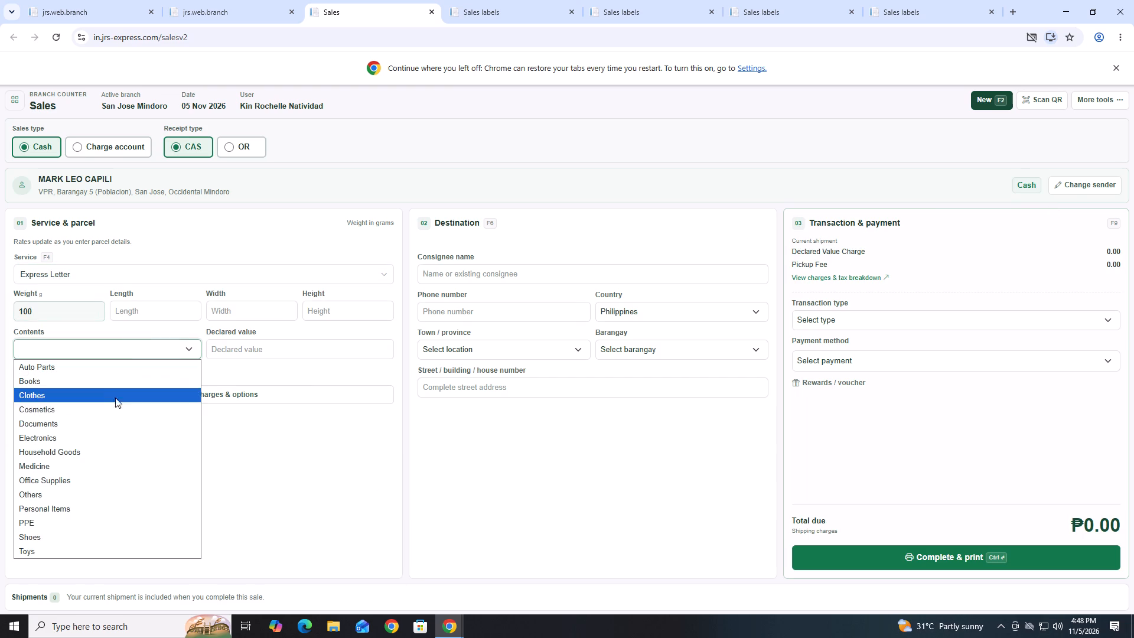
left_click(109, 420)
Enter the consignee's name in the destination details of the Express Letter shipment.
left_click(467, 271)
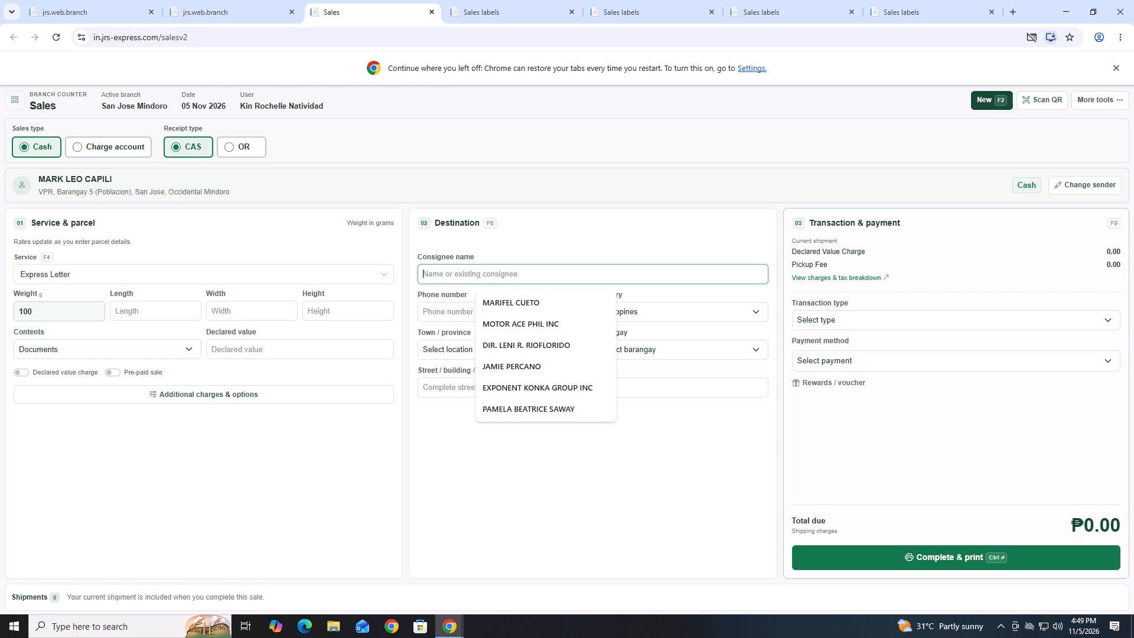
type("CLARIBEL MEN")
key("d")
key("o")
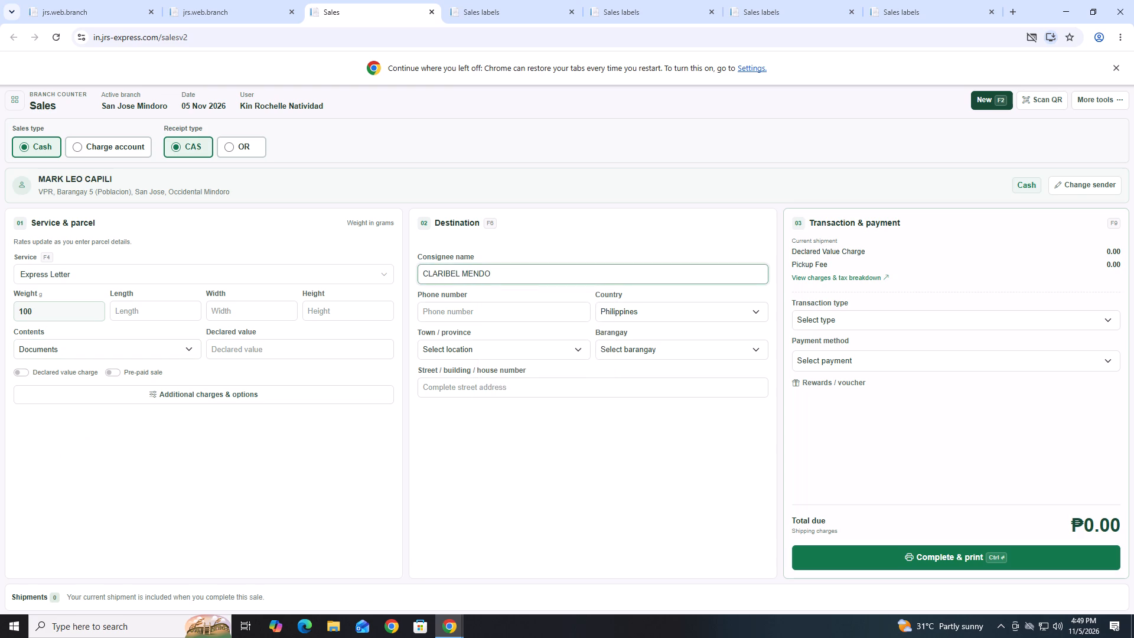
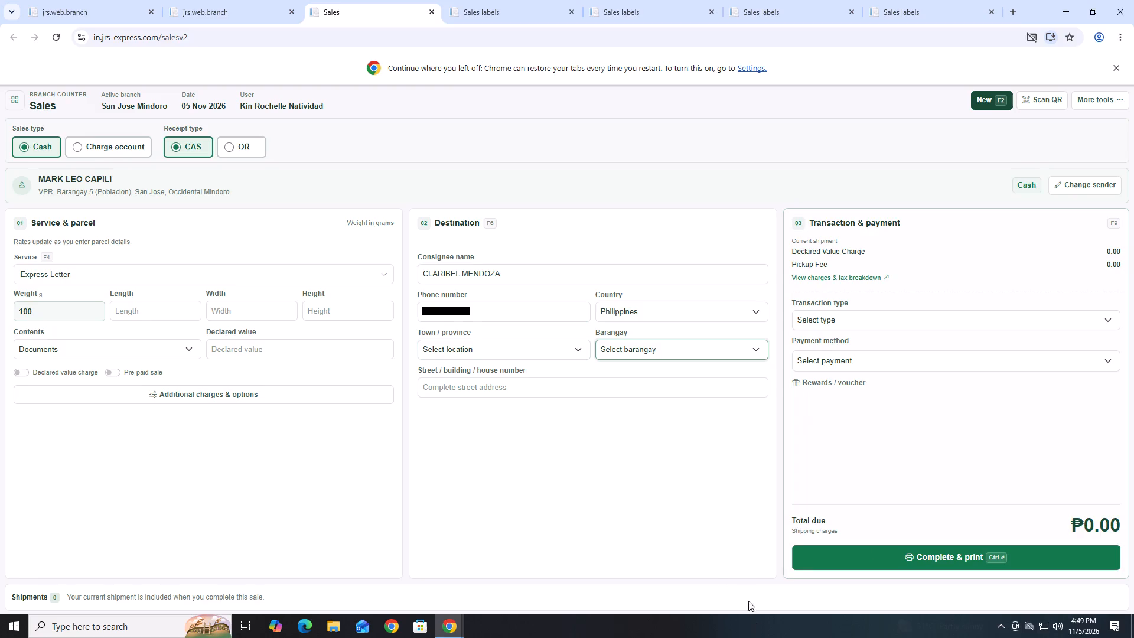
Set the consignee's town and province to Pasig City, Metro Manila.
left_click(466, 349)
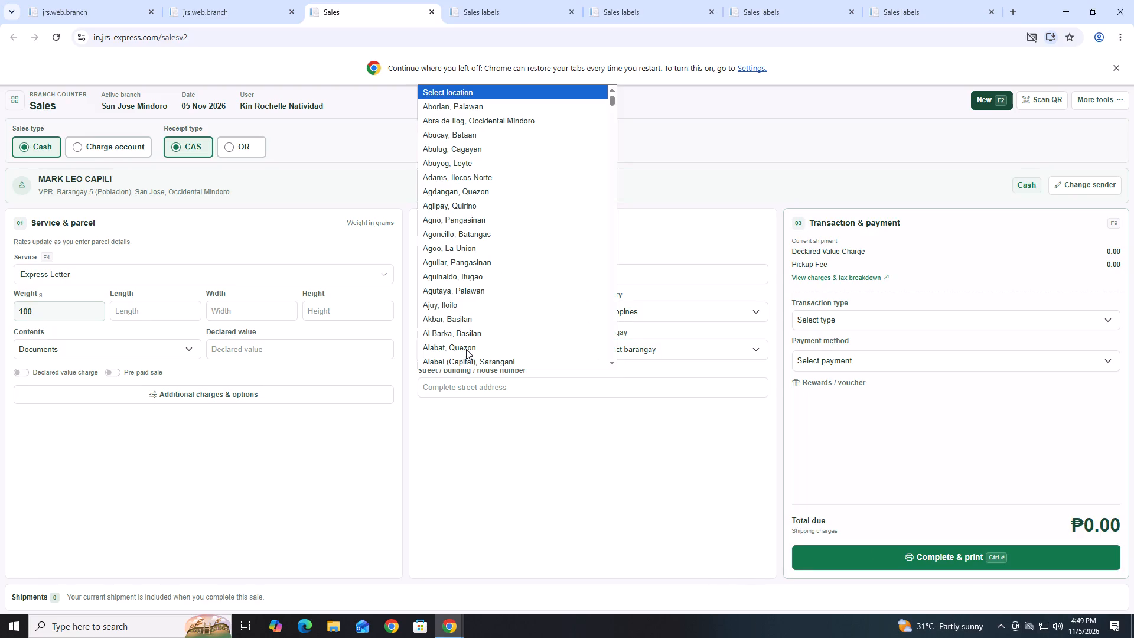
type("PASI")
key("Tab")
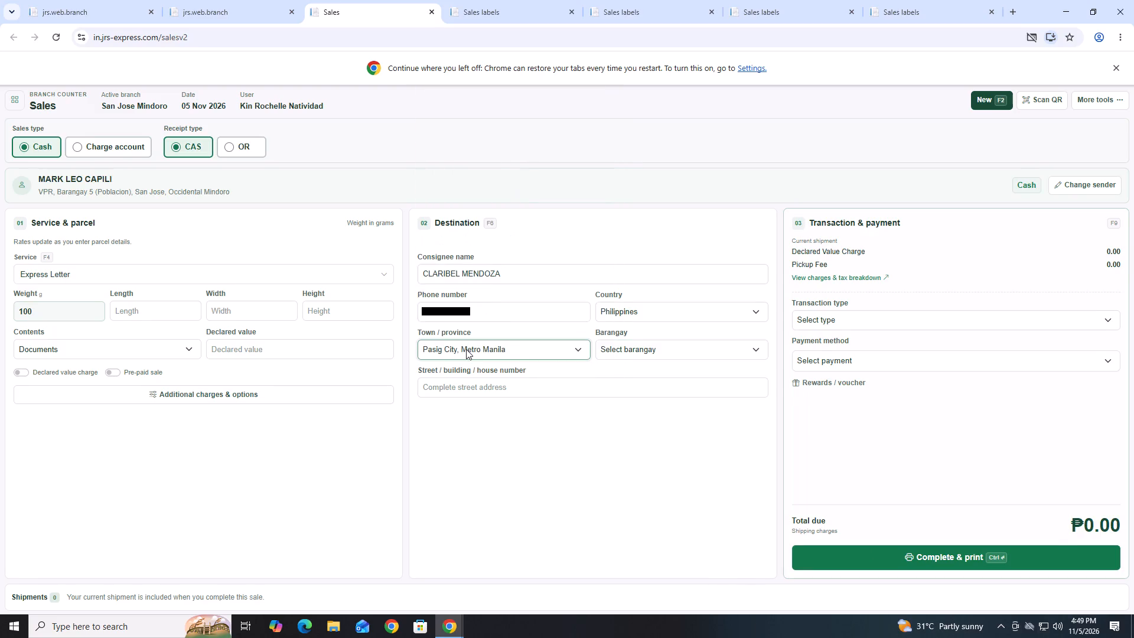
Enter the consignee's building and street address in the destination details.
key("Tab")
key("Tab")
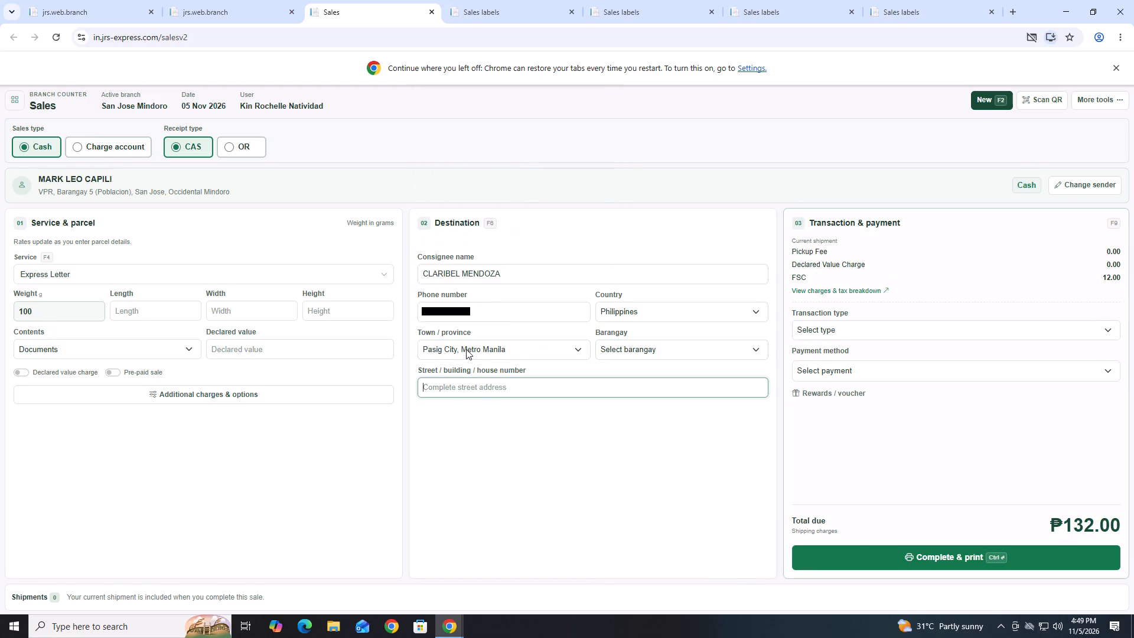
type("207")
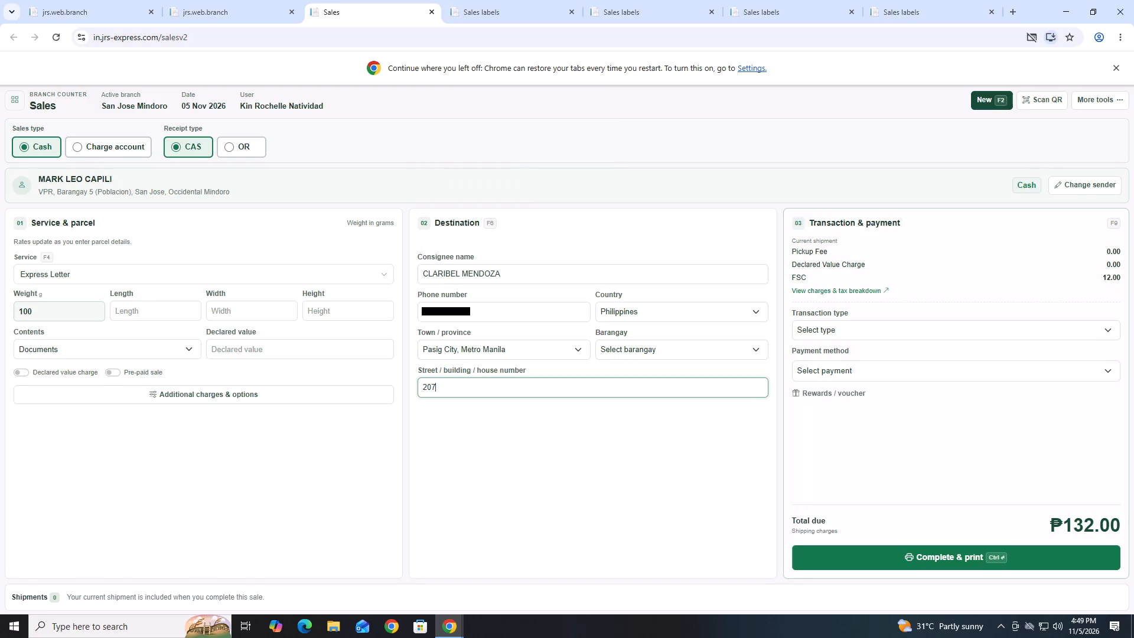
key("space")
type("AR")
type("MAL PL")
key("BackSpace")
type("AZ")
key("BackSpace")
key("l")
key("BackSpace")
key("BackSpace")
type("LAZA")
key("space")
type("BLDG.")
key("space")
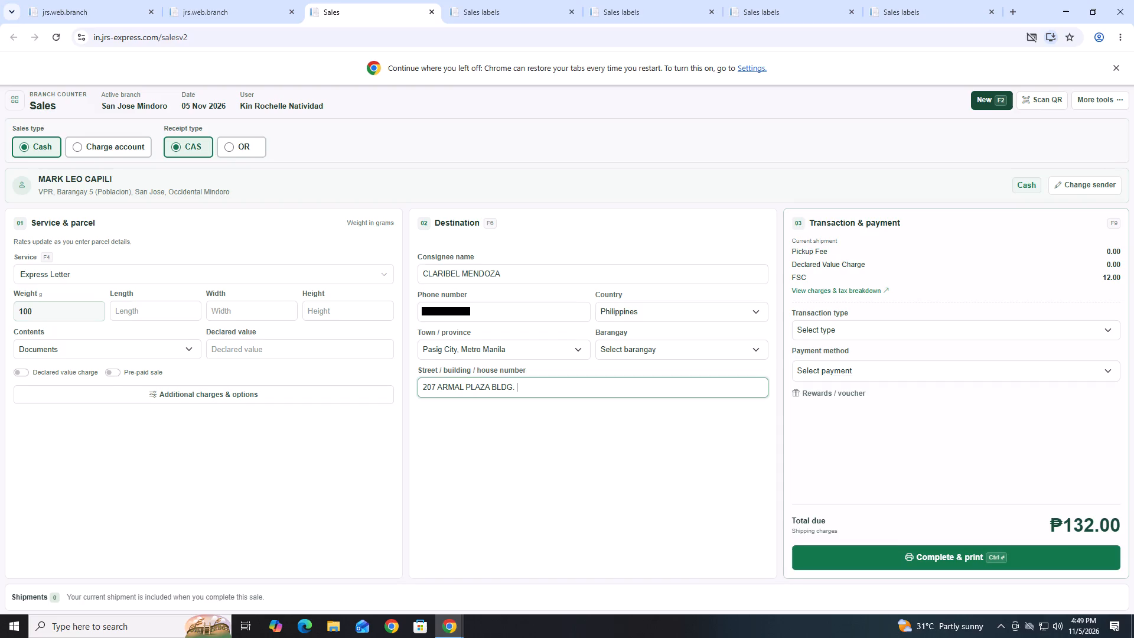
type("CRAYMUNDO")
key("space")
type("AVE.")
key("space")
Choose the consignee's barangay in Pasig City.
left_click(604, 355)
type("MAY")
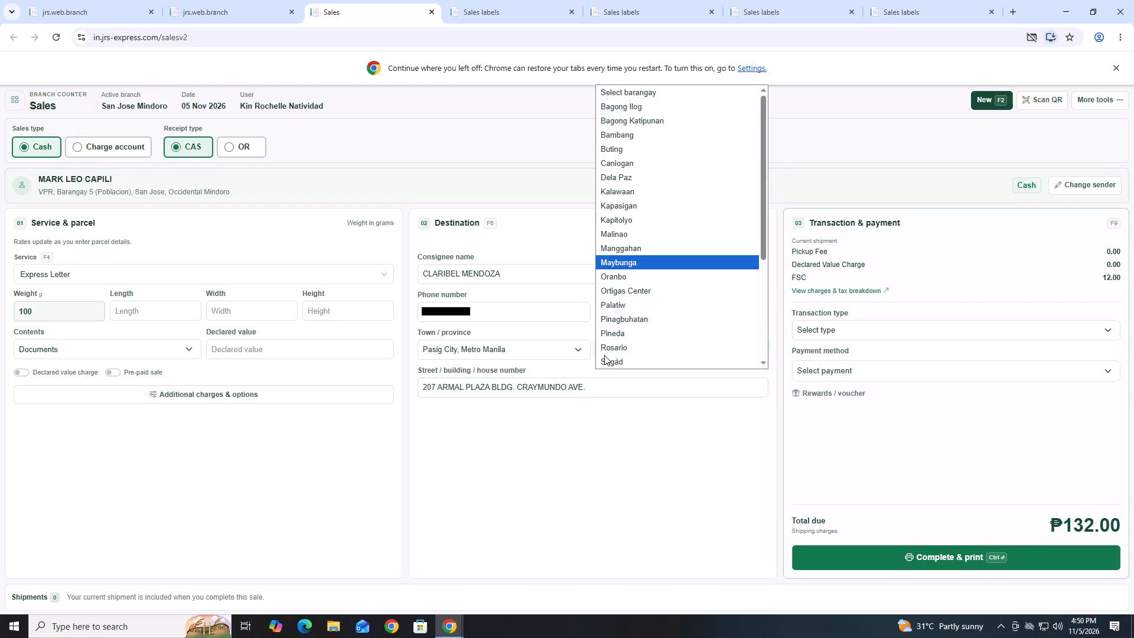
left_click(702, 266)
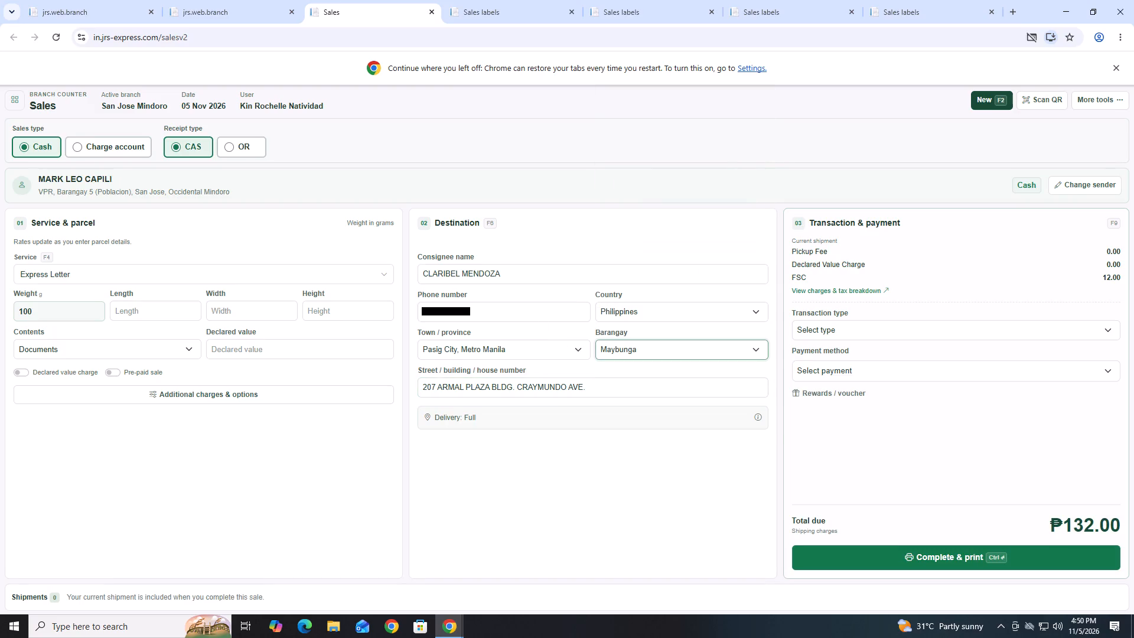
Set the Express Letter sale's transaction type to Walk in and its payment method to Cash.
scroll(383, 325, "down", 7)
scroll(464, 440, "down", 6)
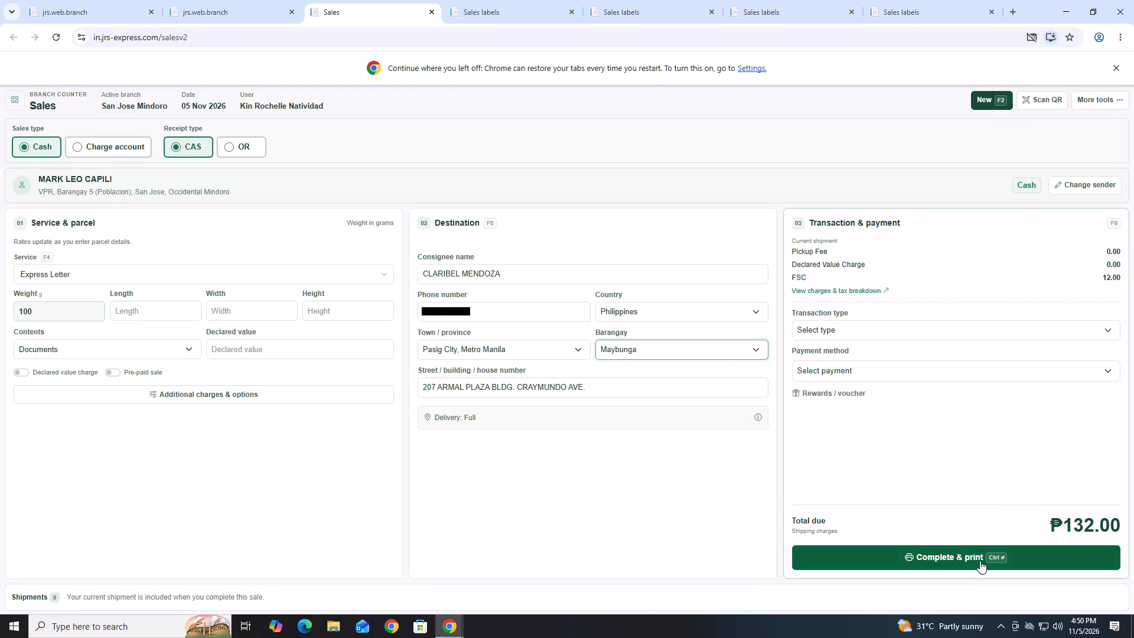
left_click(980, 561)
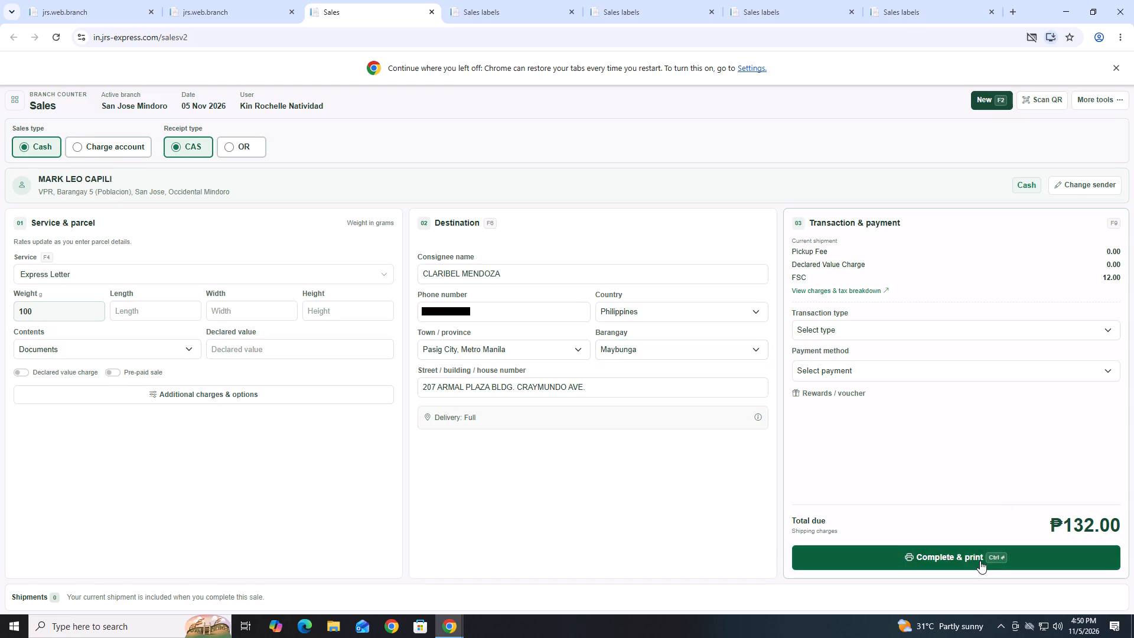
left_click(860, 329)
double_click(842, 367)
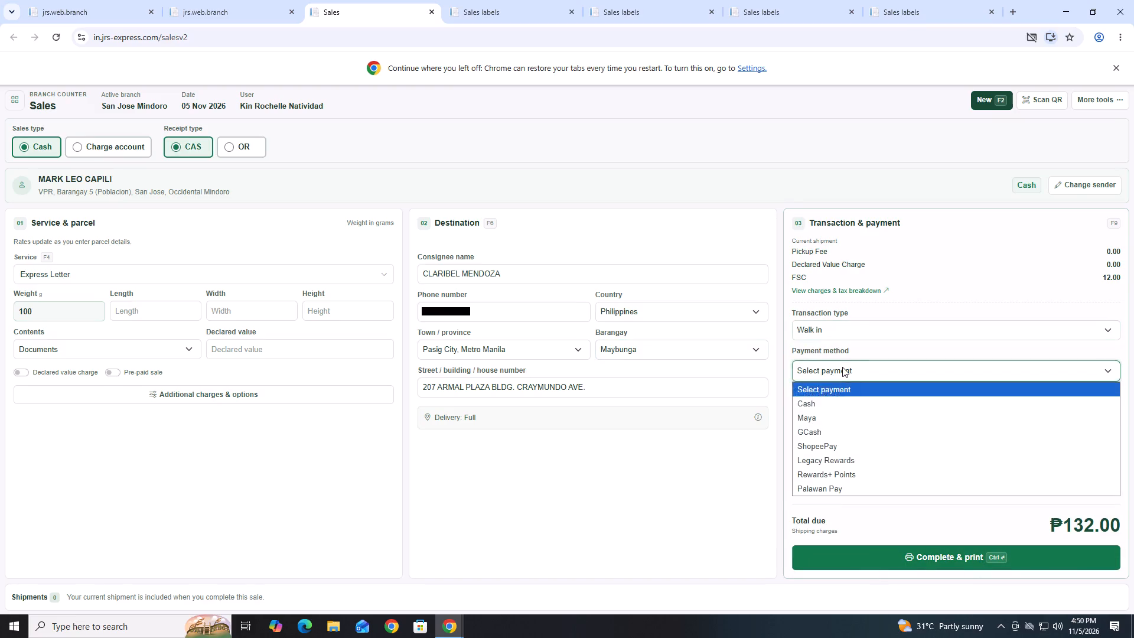
left_click(838, 410)
Complete the Express Letter sale and print its shipping labels.
left_click(1016, 569)
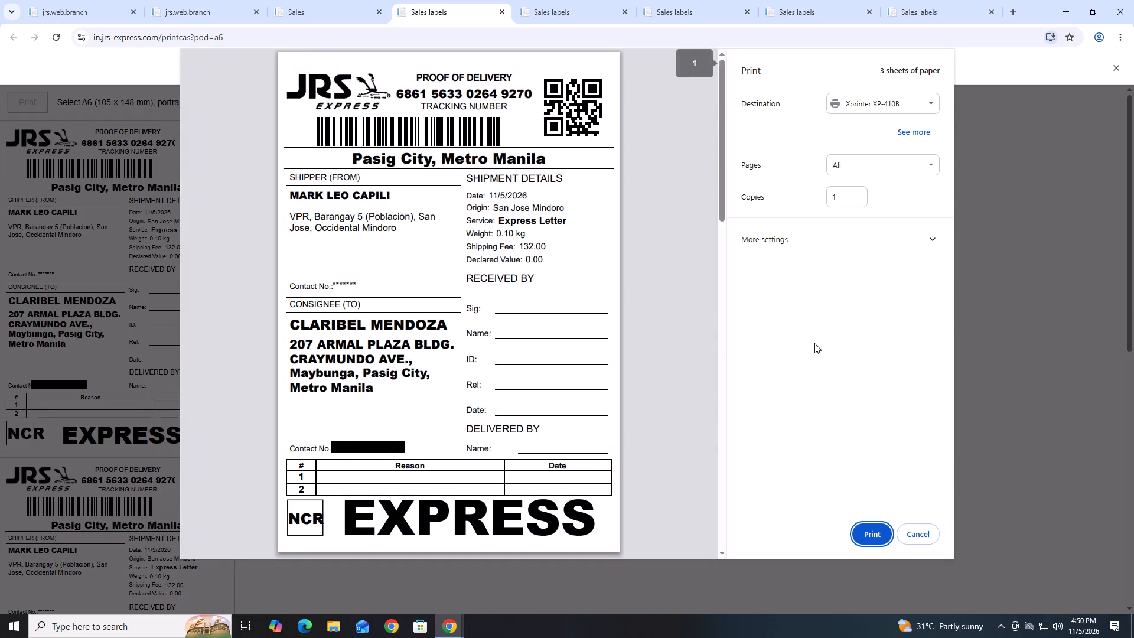
left_click(866, 540)
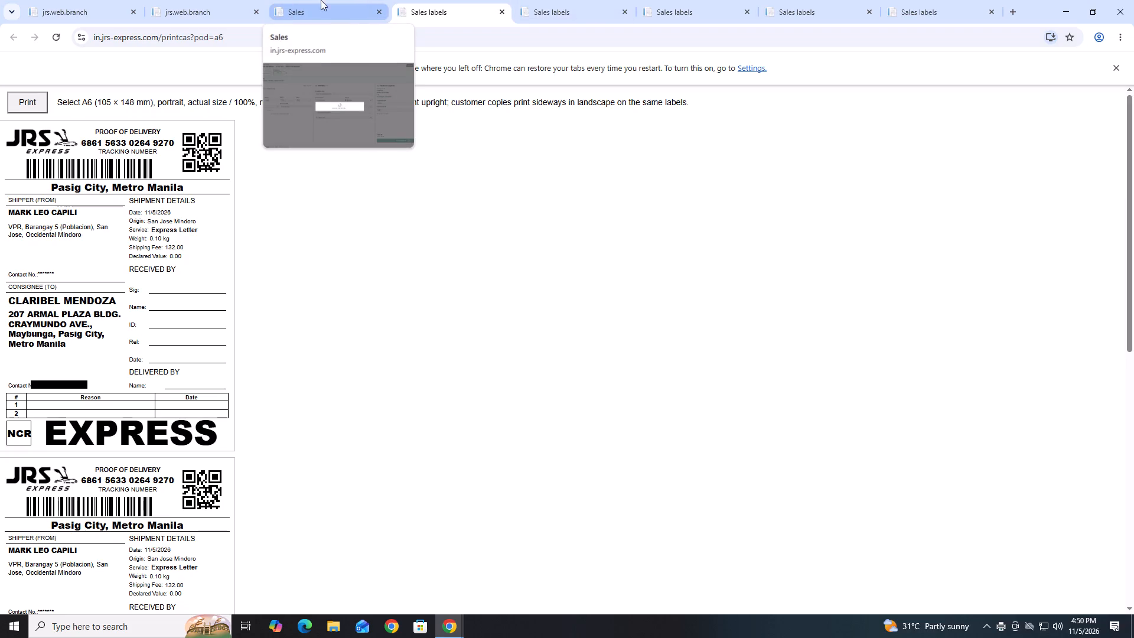
Return to the Sales page and select the walk-in client CITICASH LENDING INVESTOR INC. as sender of a new cash sale.
left_click(217, 0)
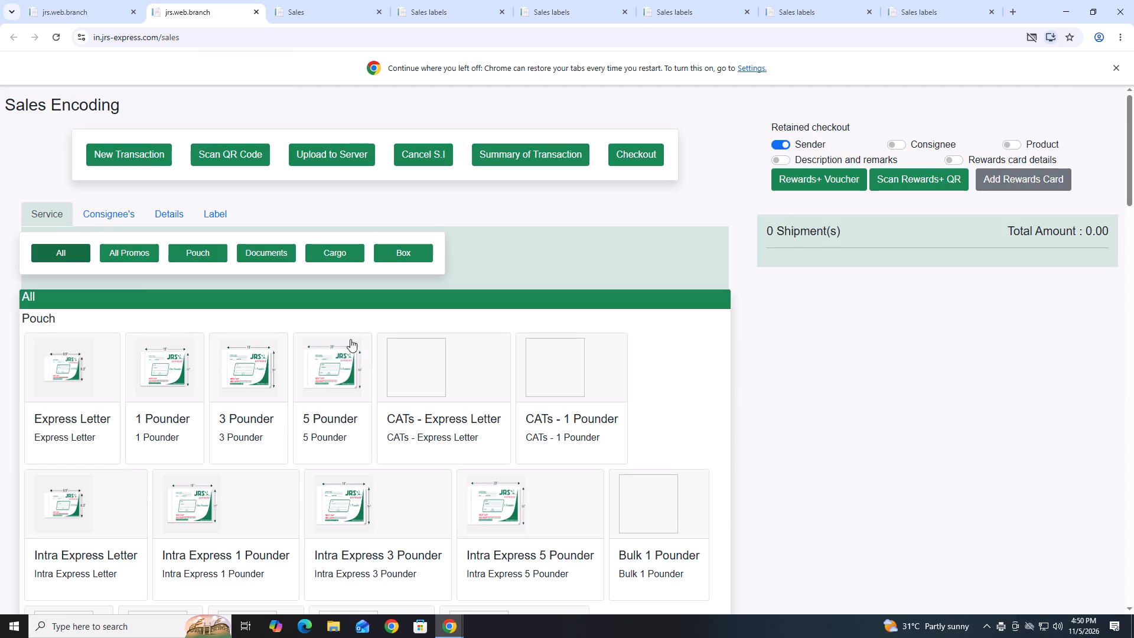
left_click(428, 0)
left_click(360, 0)
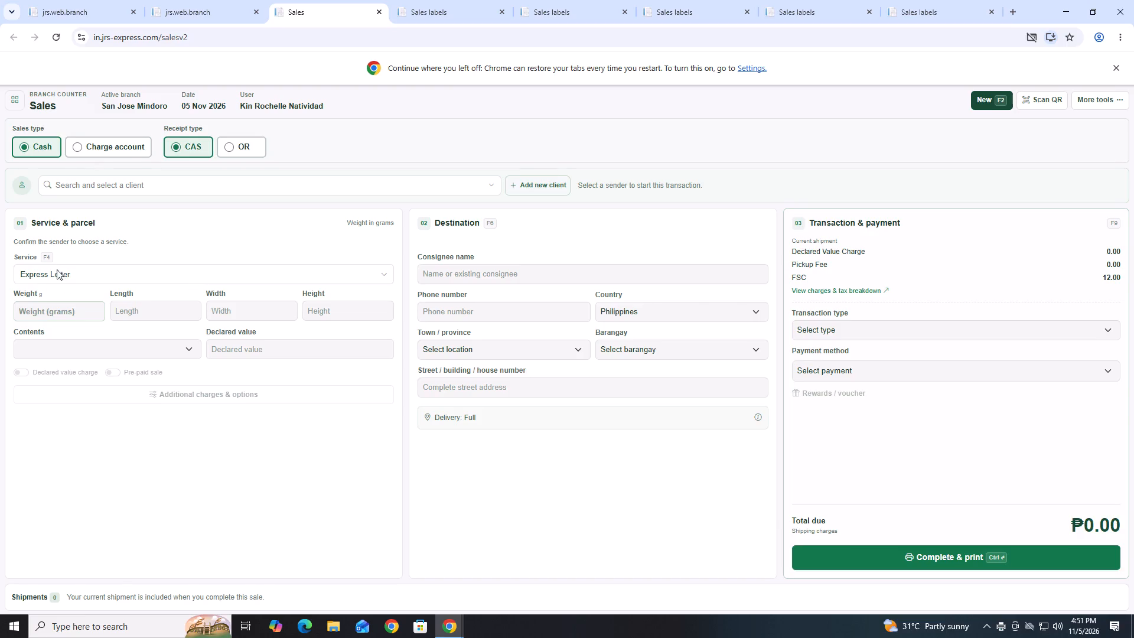
left_click(106, 178)
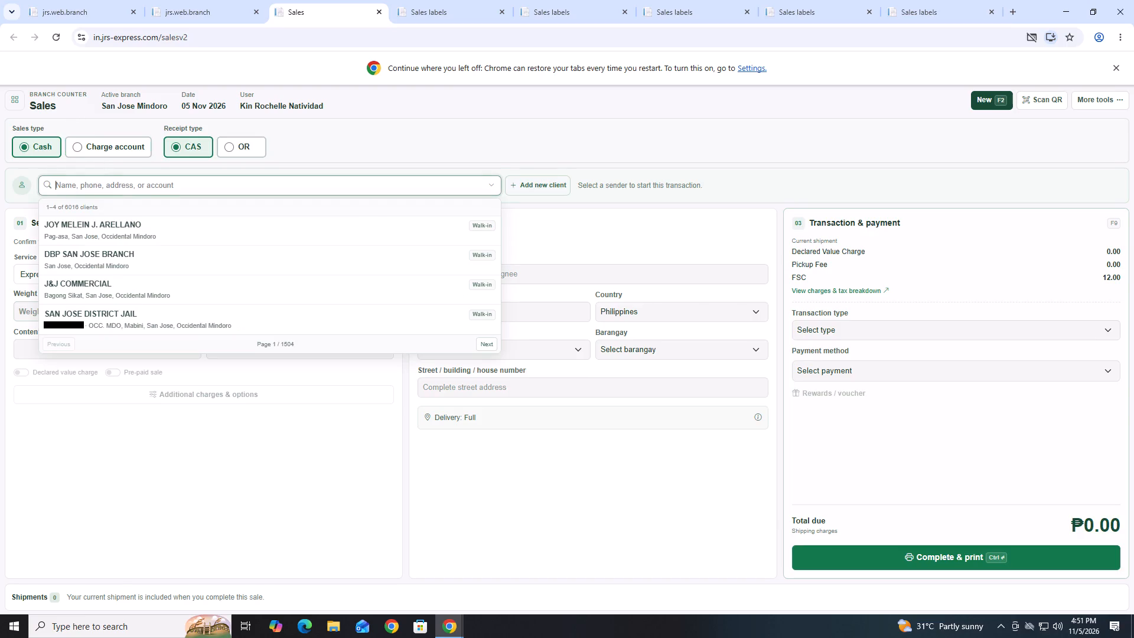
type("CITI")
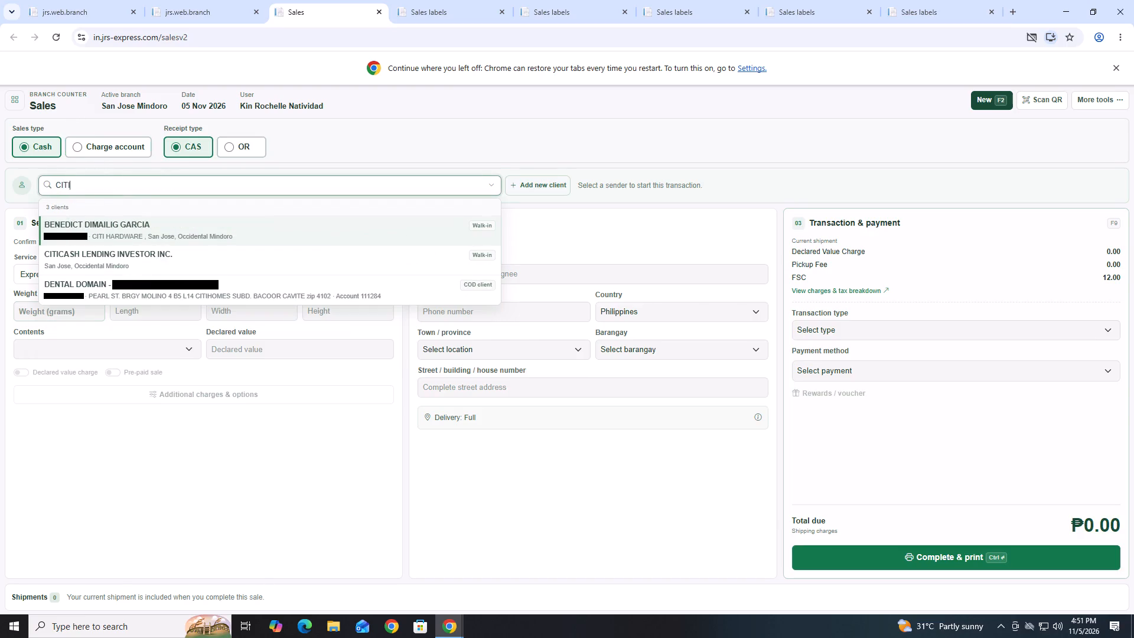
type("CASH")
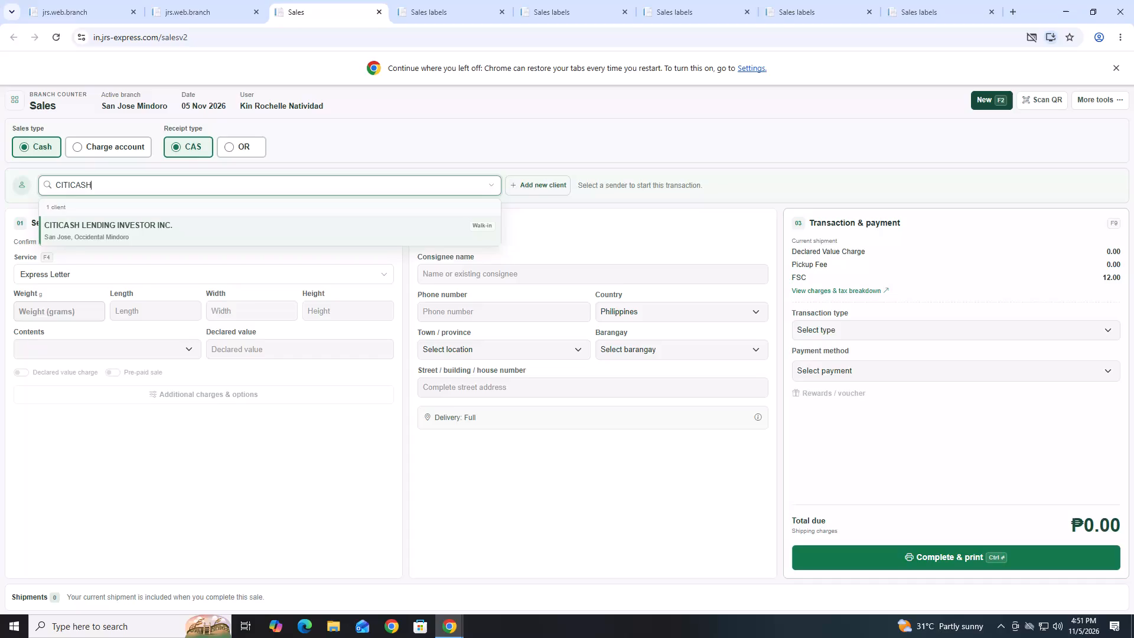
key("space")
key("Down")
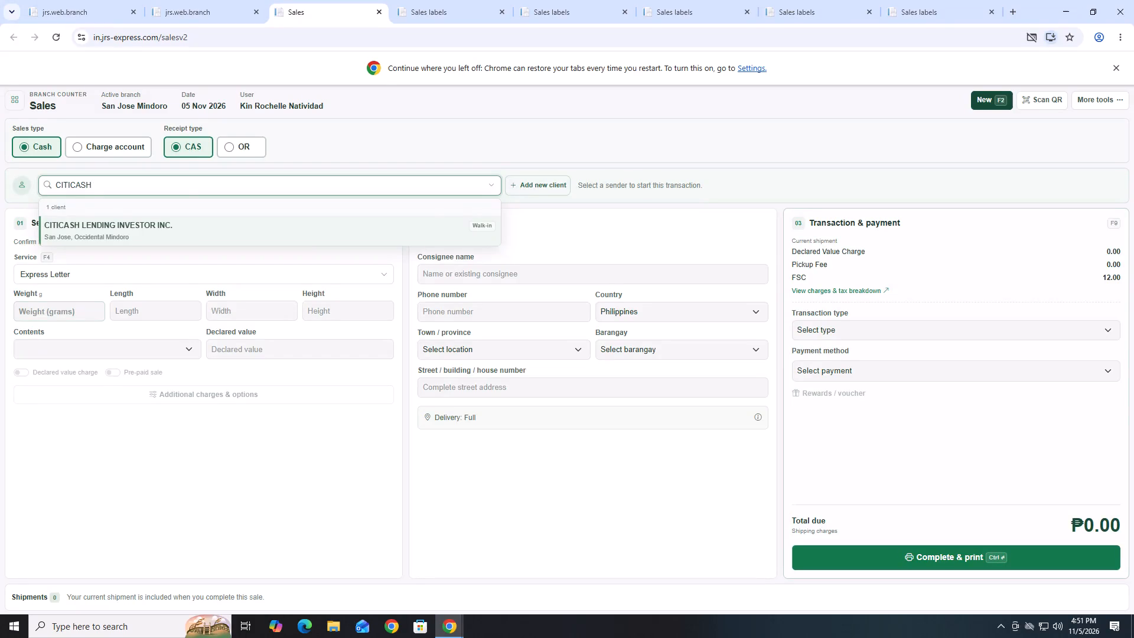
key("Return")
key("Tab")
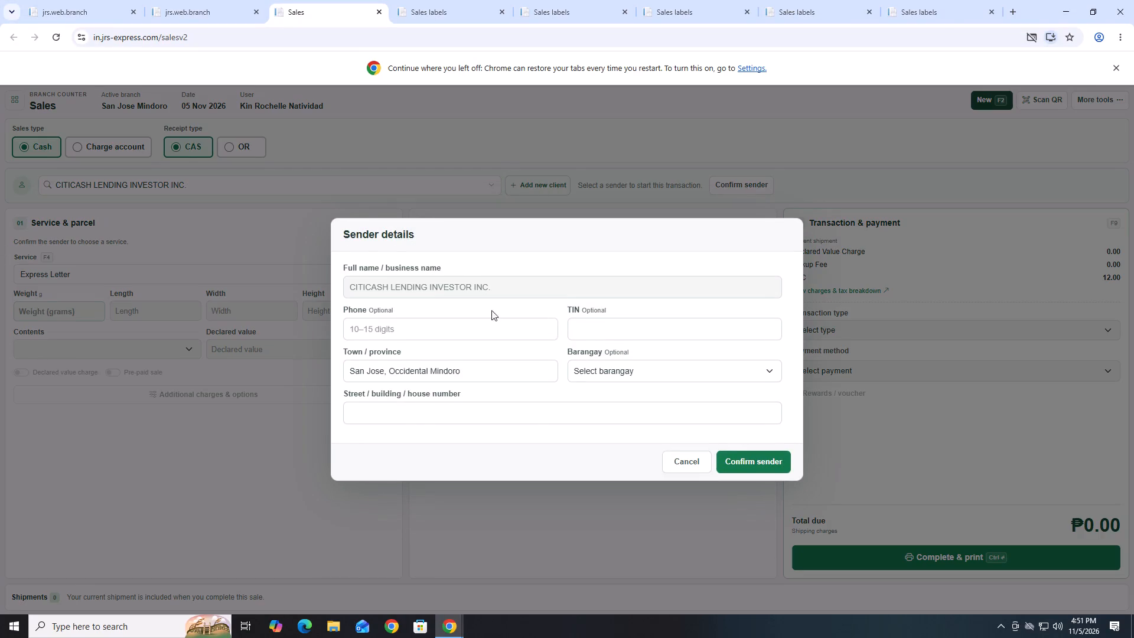
left_click(481, 324)
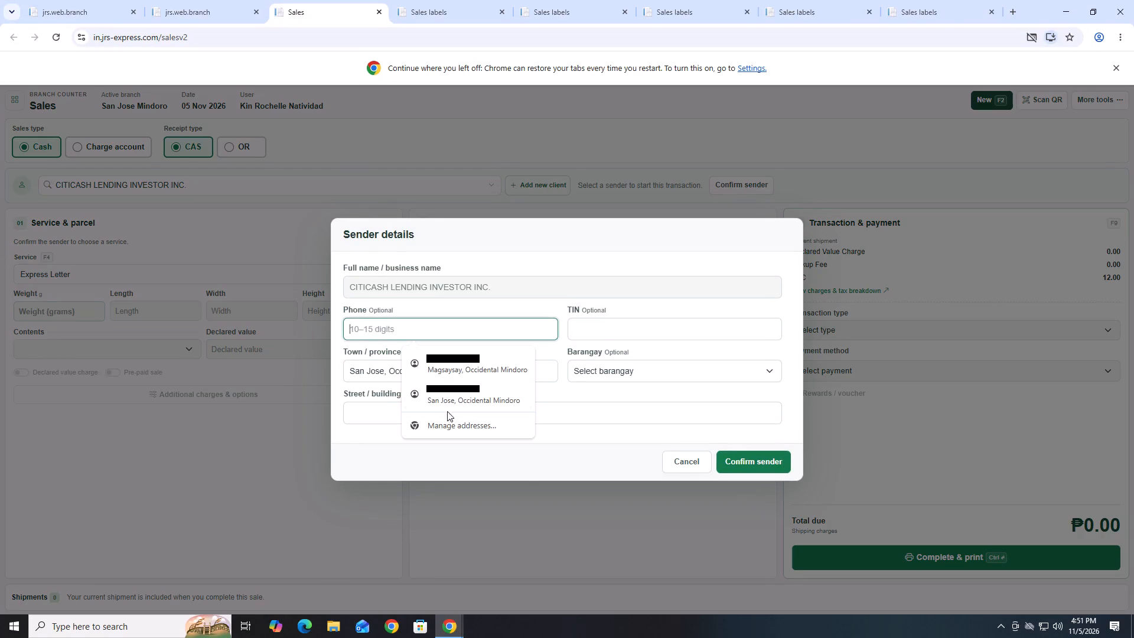
left_click(397, 411)
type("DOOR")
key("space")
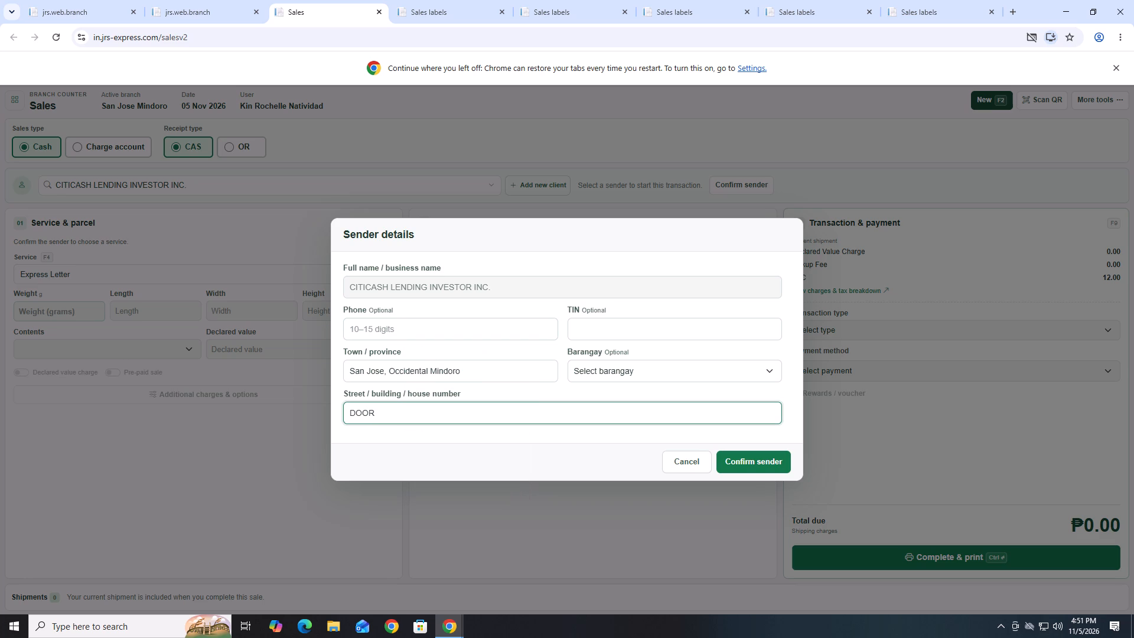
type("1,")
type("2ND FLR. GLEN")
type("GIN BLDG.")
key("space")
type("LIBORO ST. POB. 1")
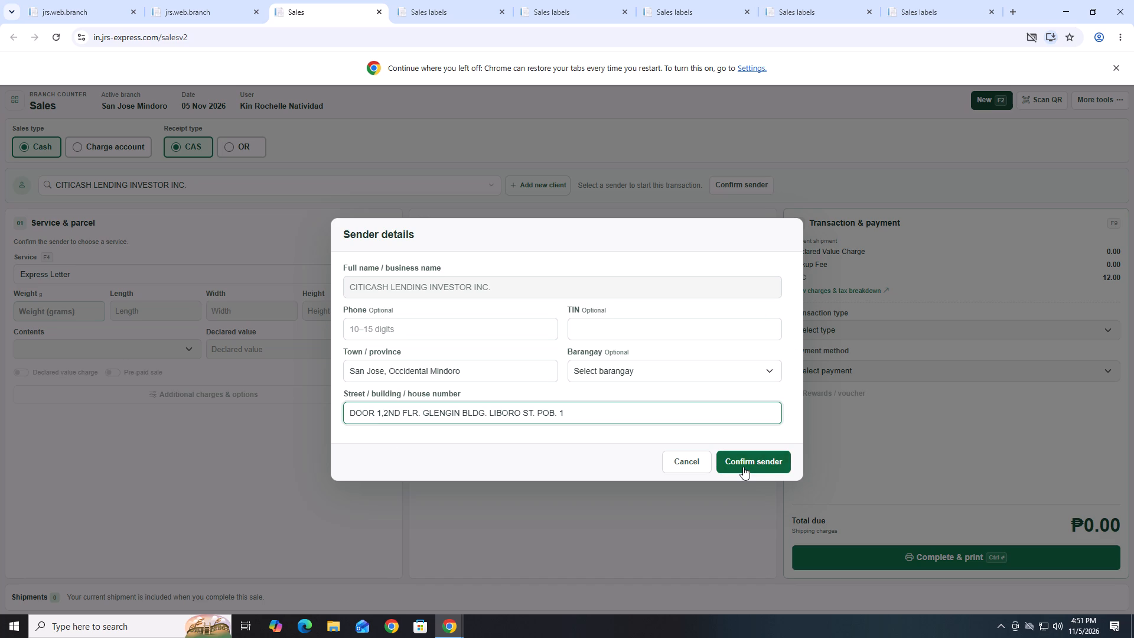
left_click(743, 467)
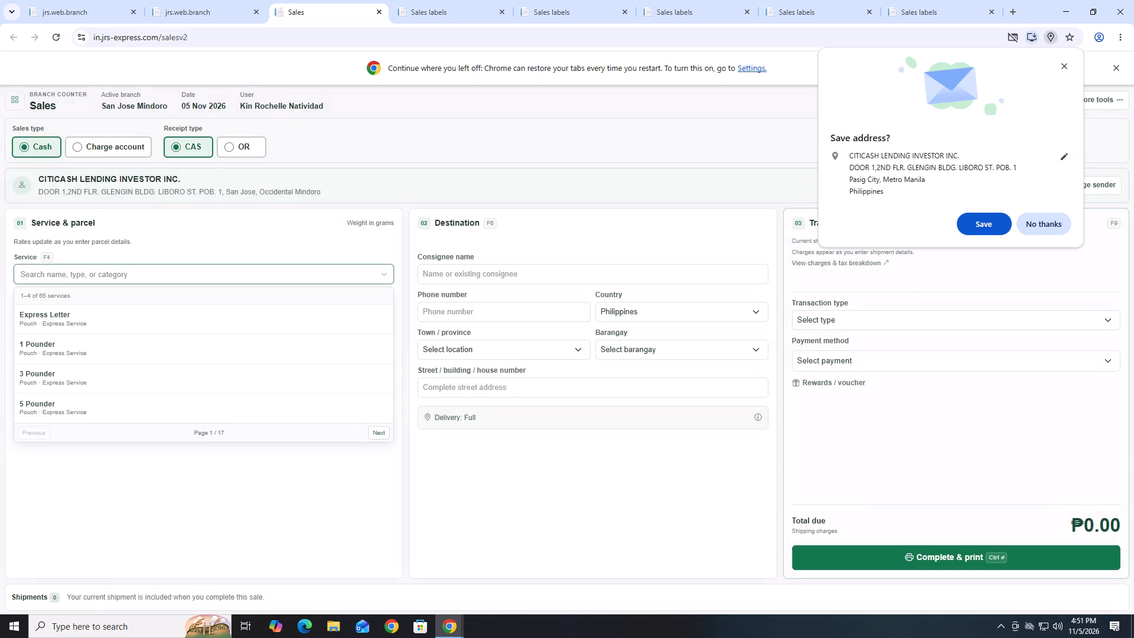
Set the parcel's service to 5 Pounder and its contents to Documents.
left_click(100, 280)
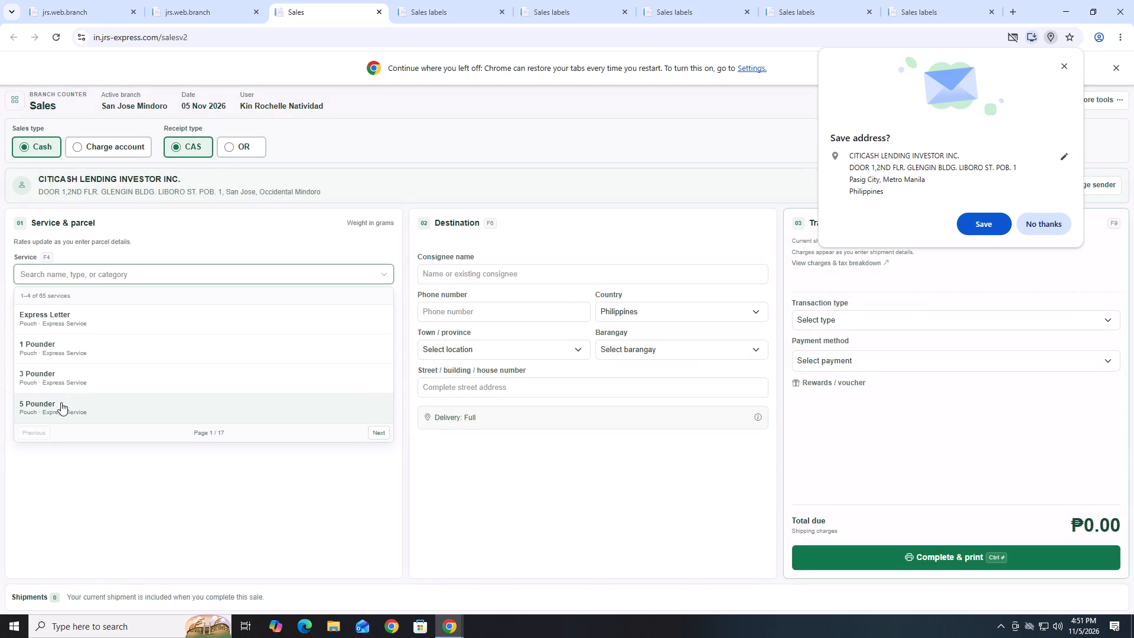
left_click(60, 406)
left_click(132, 346)
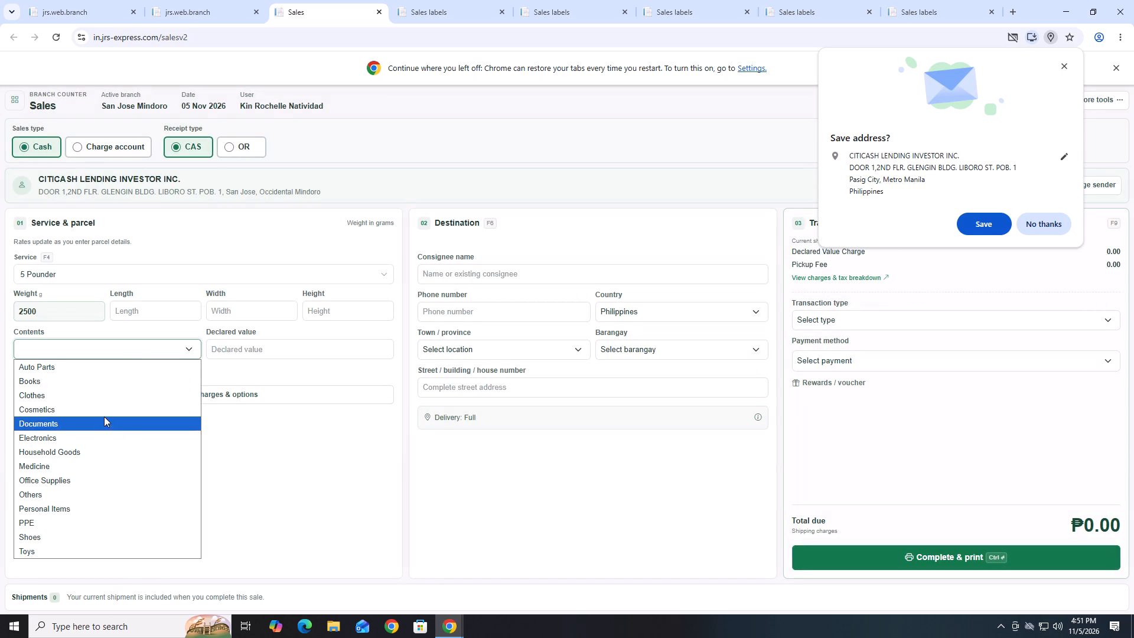
left_click(102, 419)
Enter the consignee as NICKEL COLLECTION LENDING INVESTOR INC., located in Davao City, Davao del Sur, at #31-1 RIZAL EXT.
left_click(483, 274)
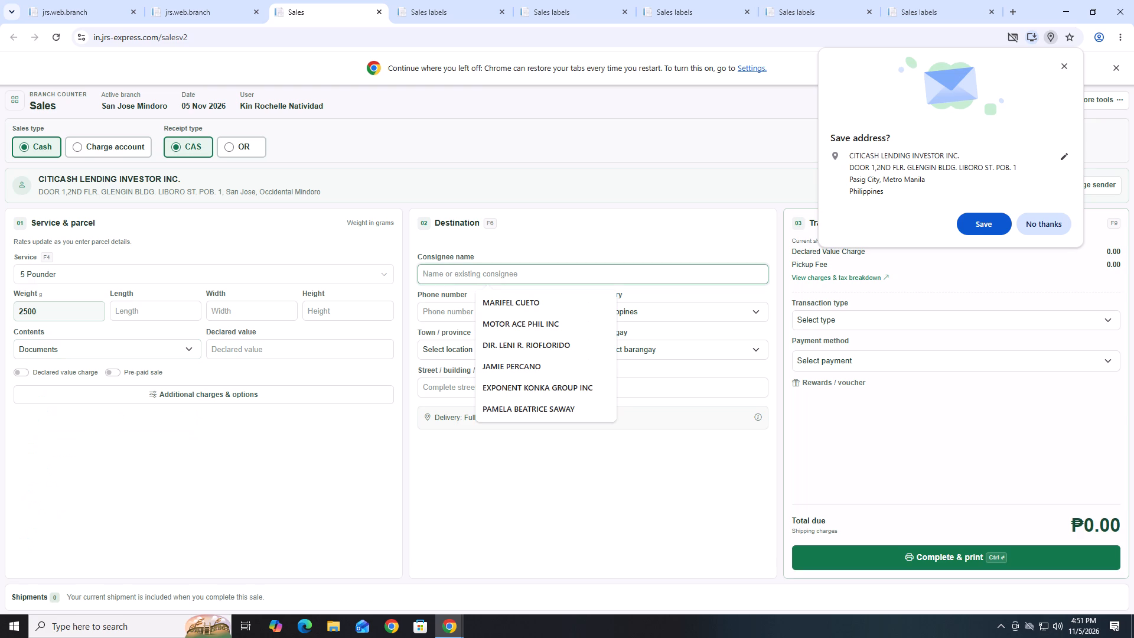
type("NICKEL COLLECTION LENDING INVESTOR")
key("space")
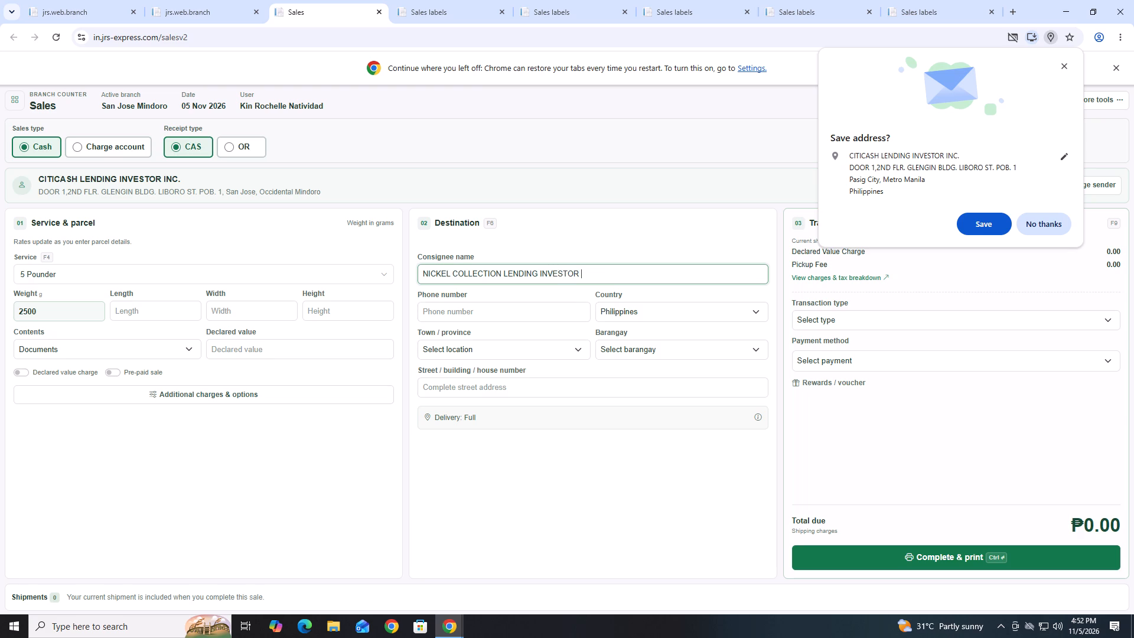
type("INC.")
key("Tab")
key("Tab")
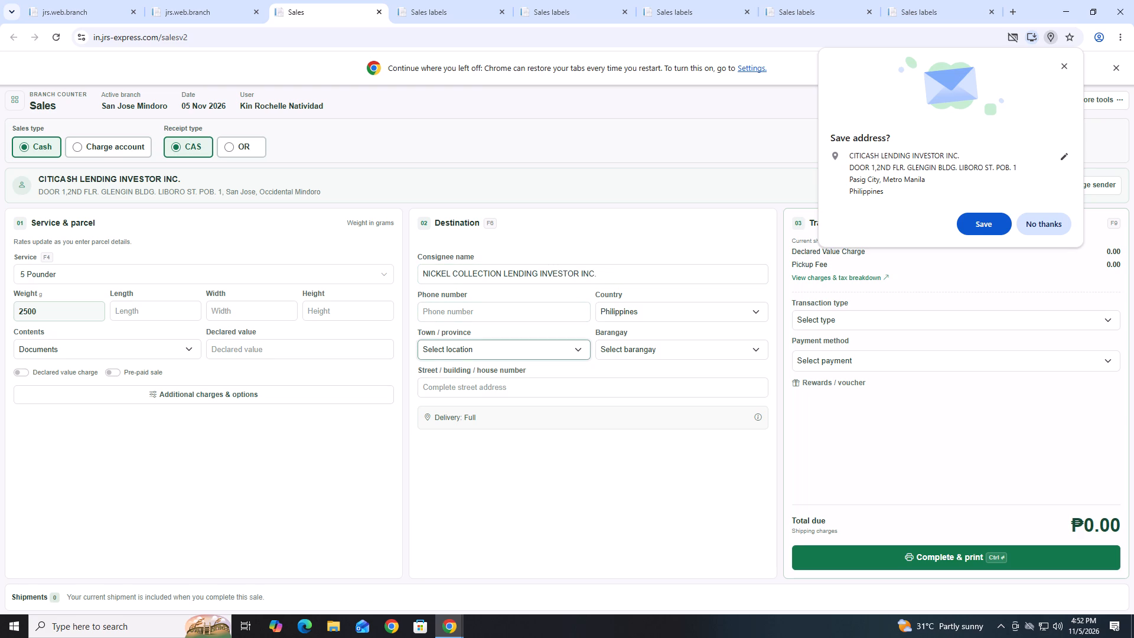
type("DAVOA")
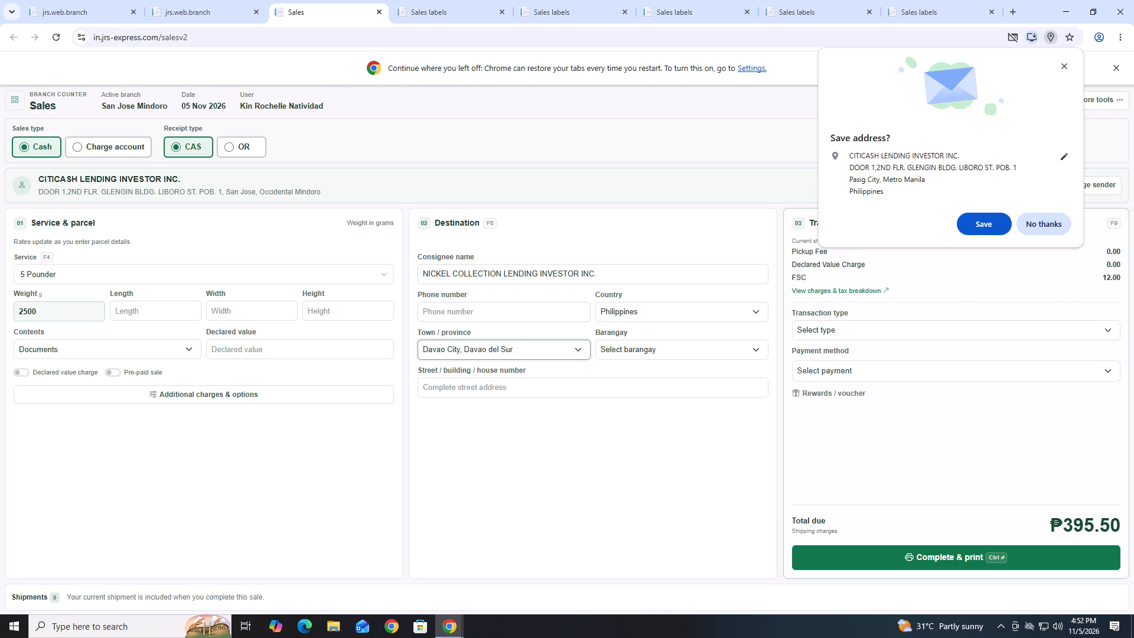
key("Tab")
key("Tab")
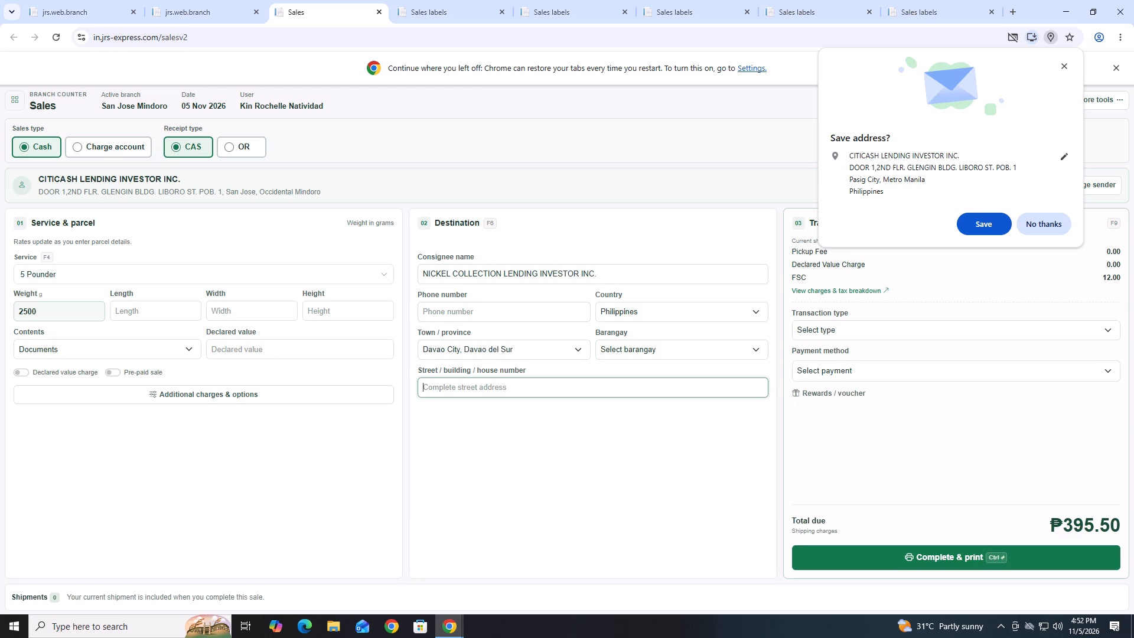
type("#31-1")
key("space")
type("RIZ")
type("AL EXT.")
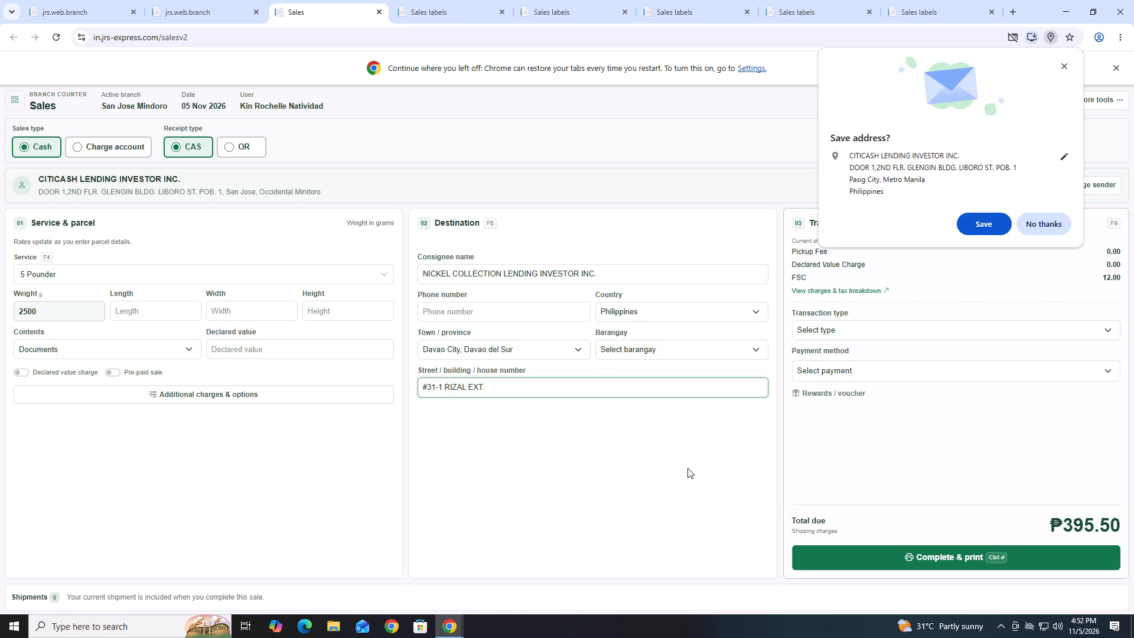
Set the transaction type to Walk in and the payment method to Cash.
scroll(686, 471, "down", 7)
left_click(899, 337)
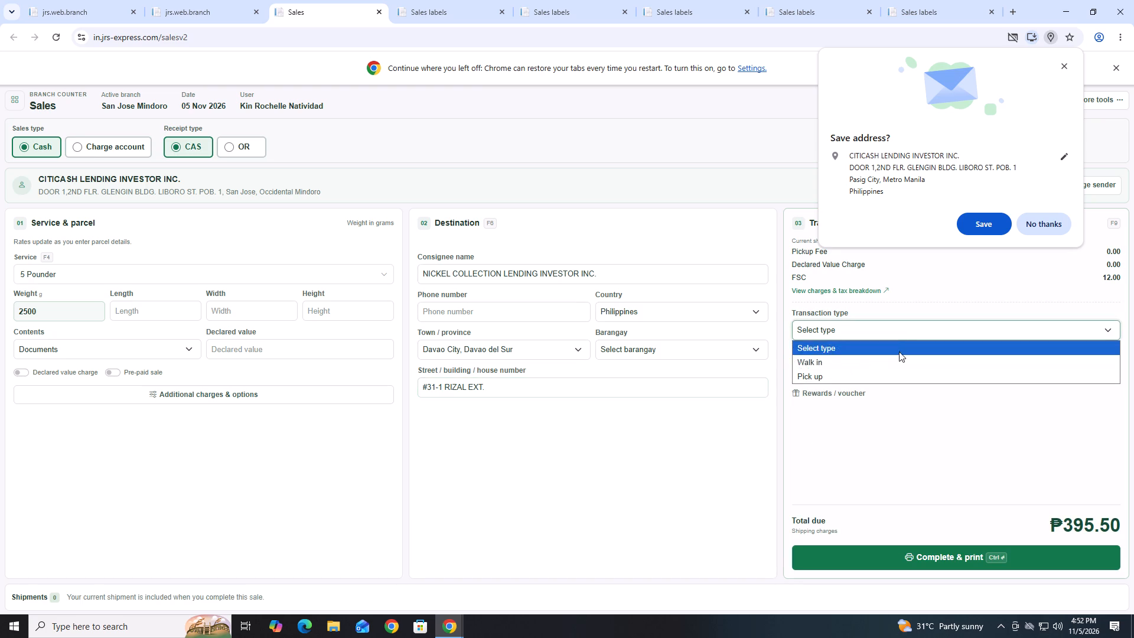
left_click(899, 367)
left_click(898, 369)
left_click(887, 409)
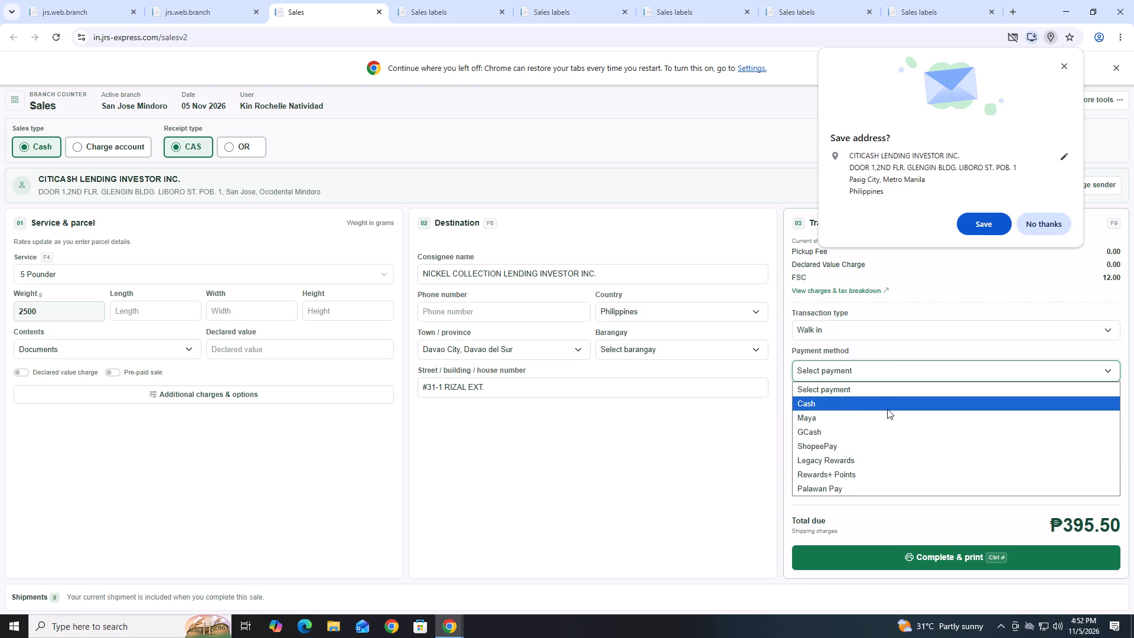
Add the FSC Air charge to the shipment through the additional charges and options.
left_click(309, 398)
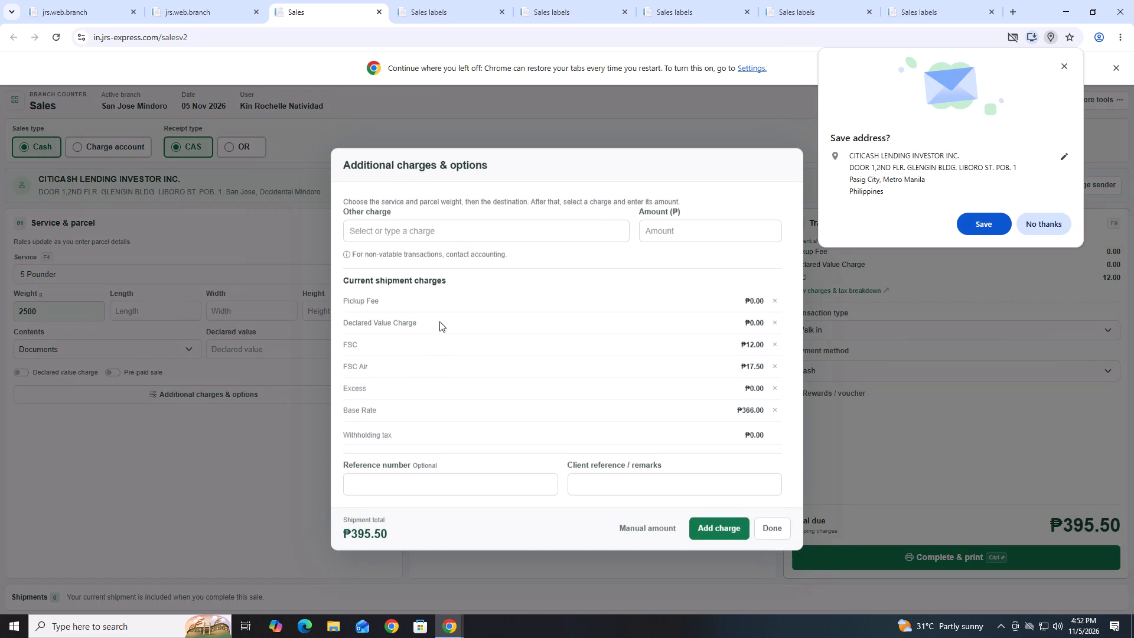
left_click(449, 244)
left_click(449, 235)
scroll(446, 315, "down", 6)
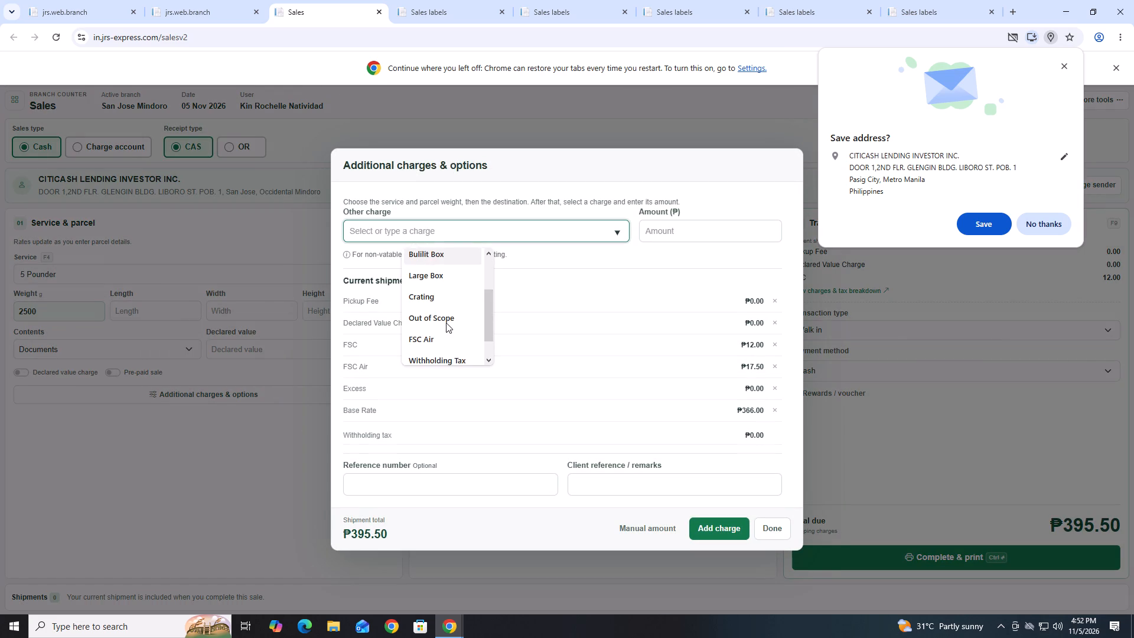
scroll(446, 323, "down", 7)
left_click(442, 318)
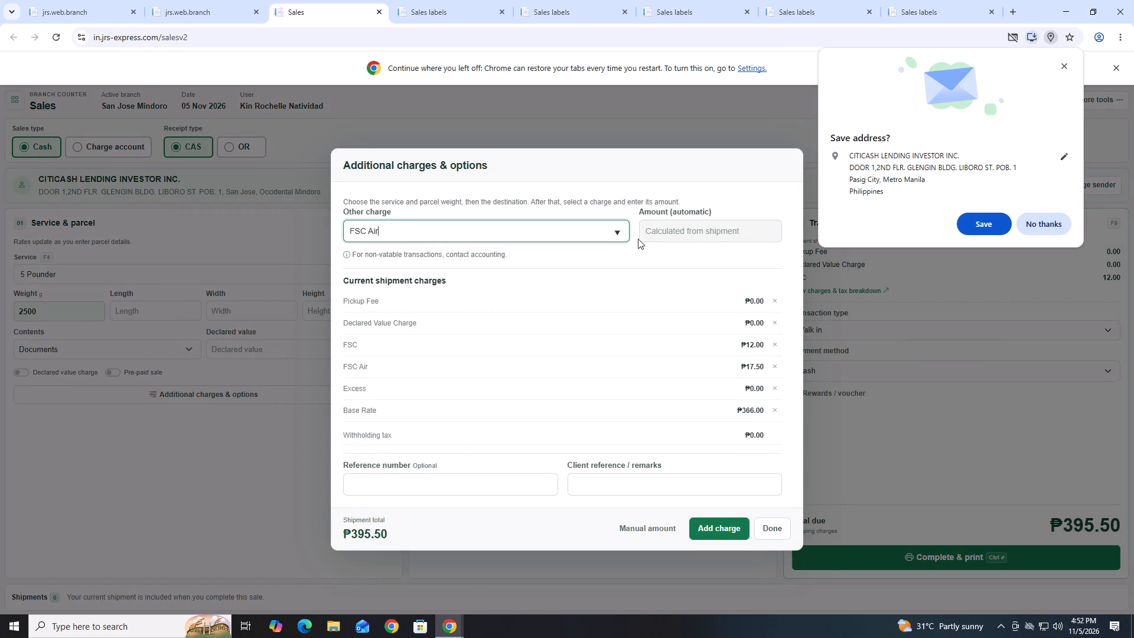
left_click(554, 234)
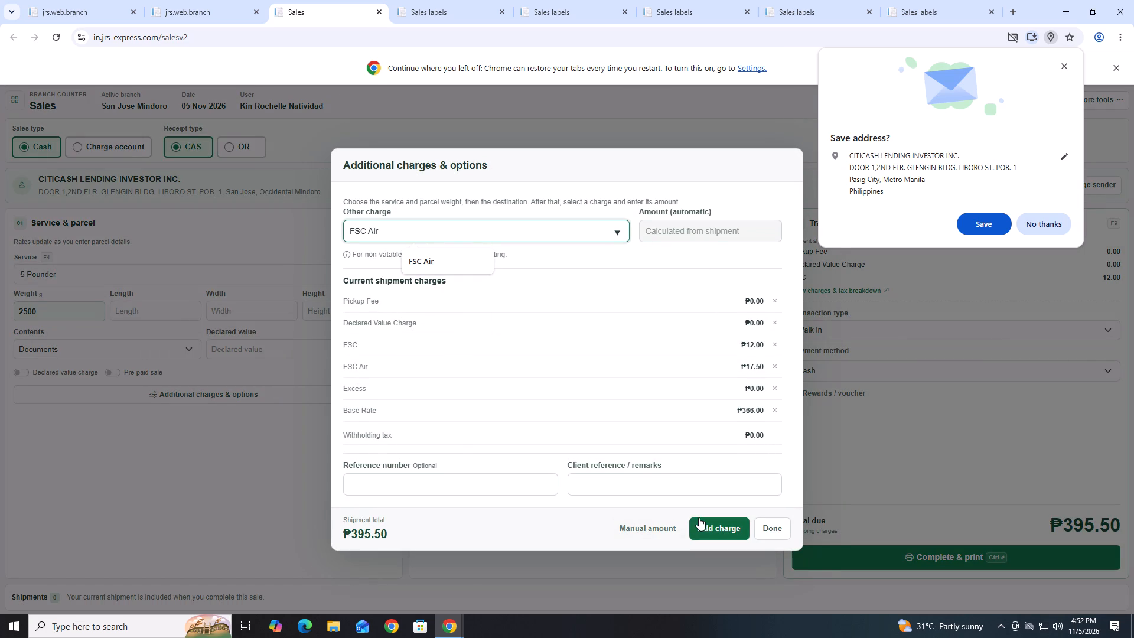
left_click(700, 525)
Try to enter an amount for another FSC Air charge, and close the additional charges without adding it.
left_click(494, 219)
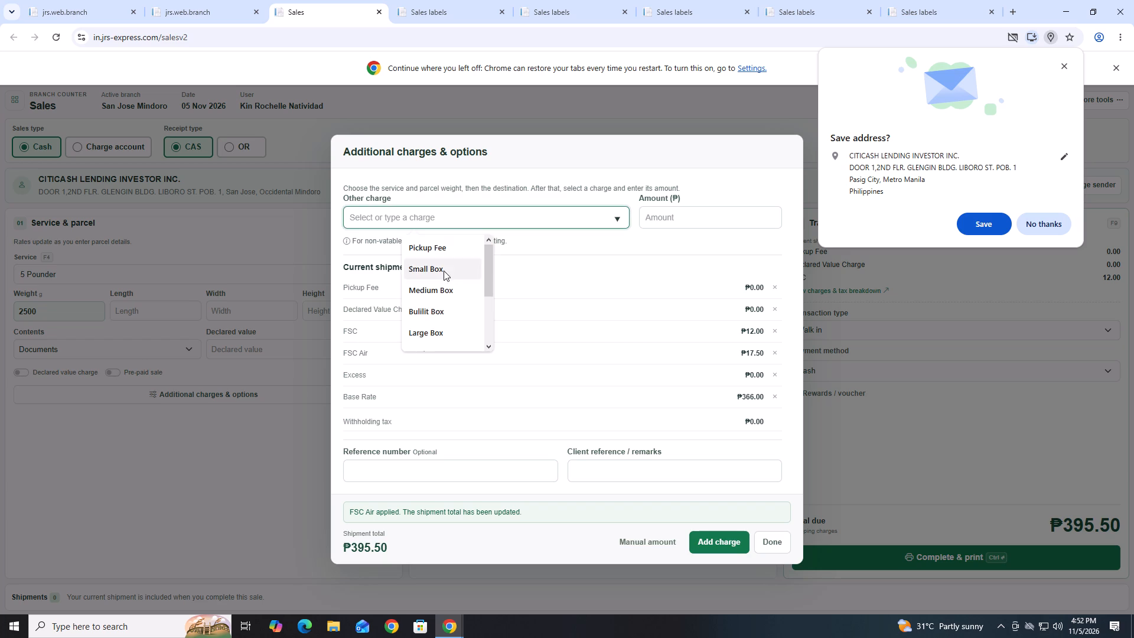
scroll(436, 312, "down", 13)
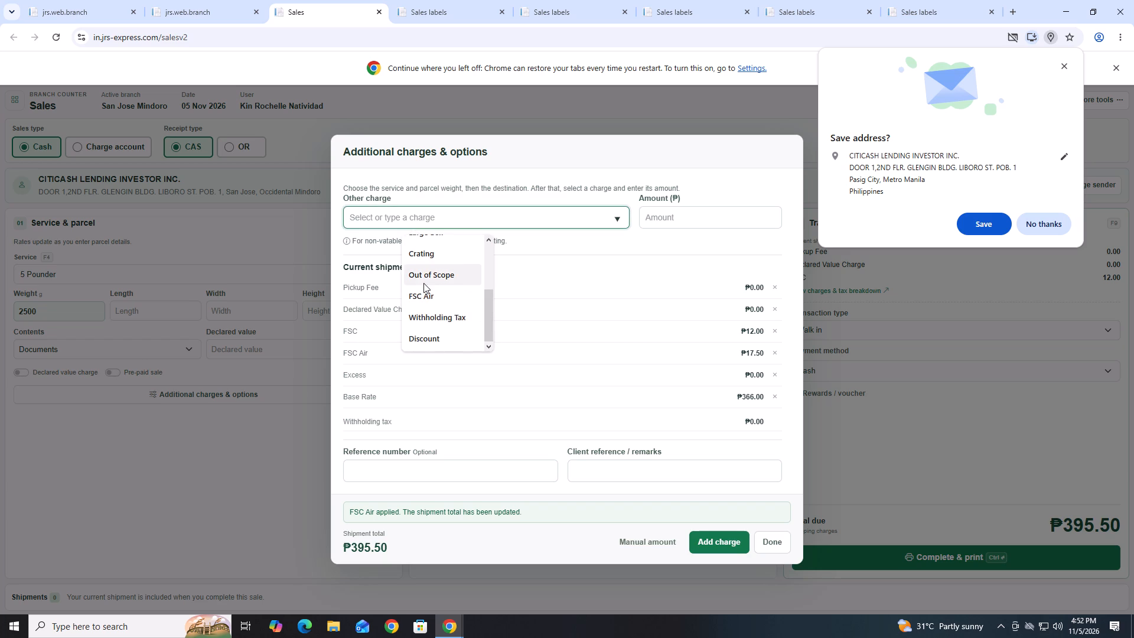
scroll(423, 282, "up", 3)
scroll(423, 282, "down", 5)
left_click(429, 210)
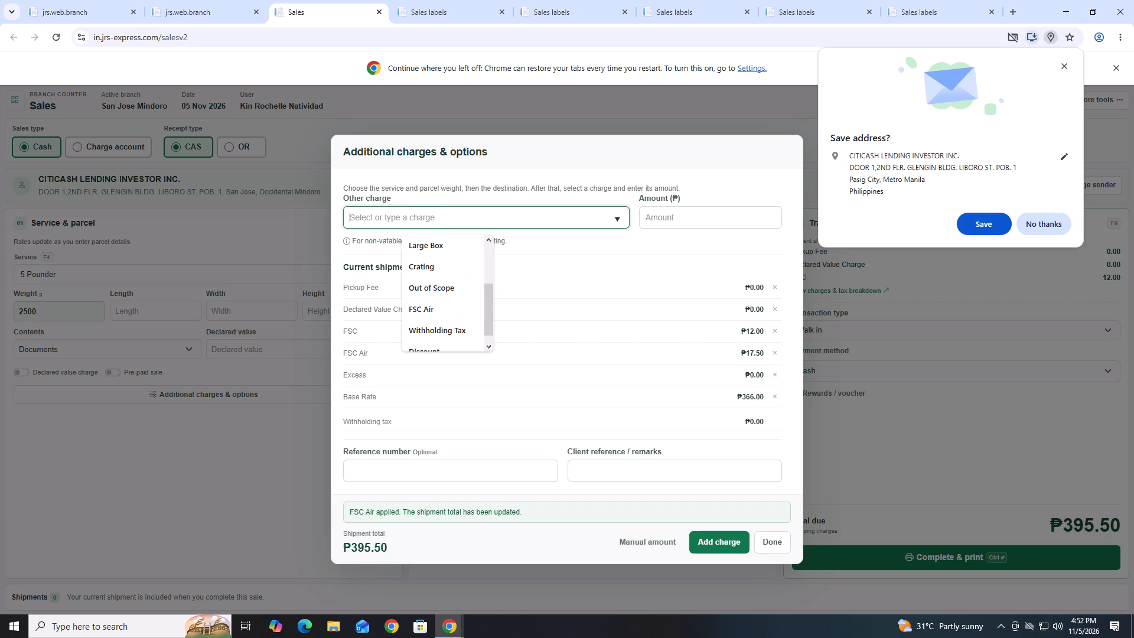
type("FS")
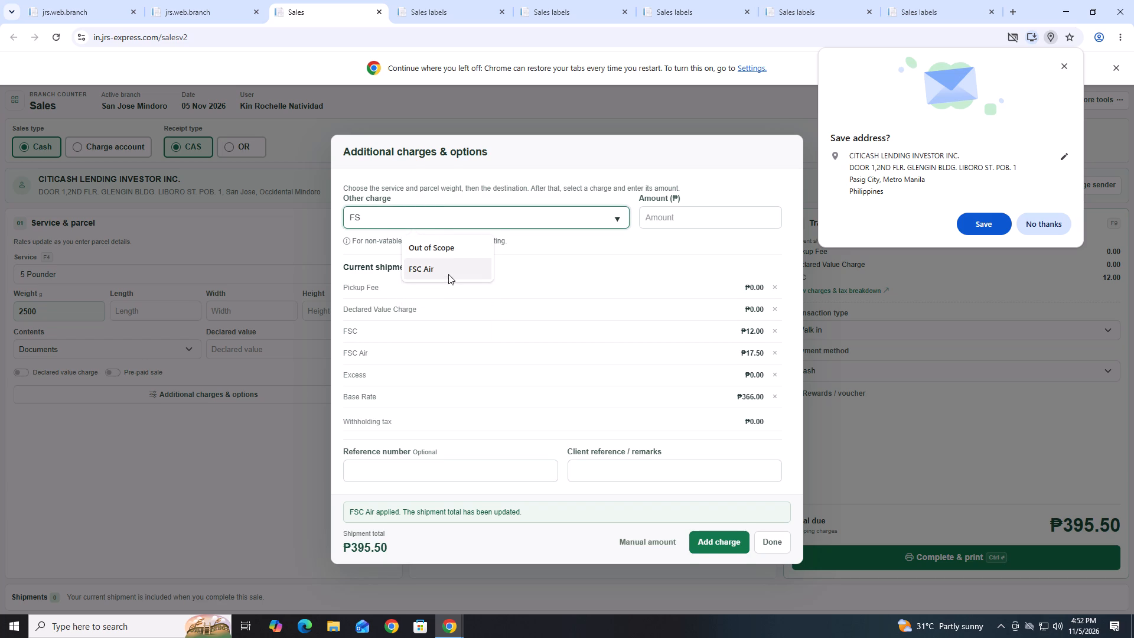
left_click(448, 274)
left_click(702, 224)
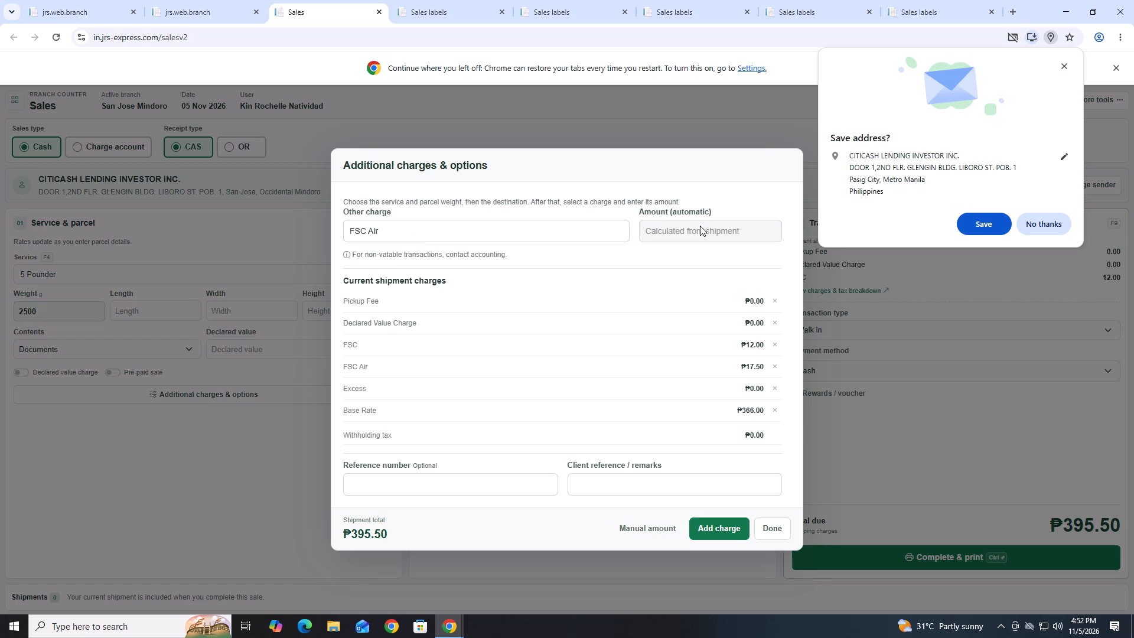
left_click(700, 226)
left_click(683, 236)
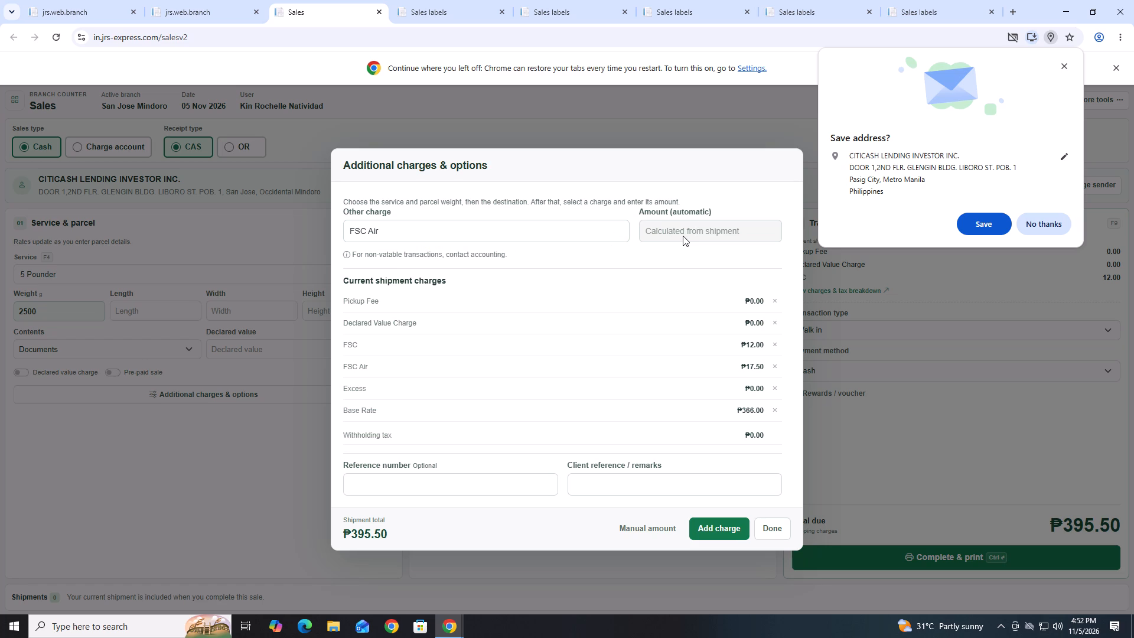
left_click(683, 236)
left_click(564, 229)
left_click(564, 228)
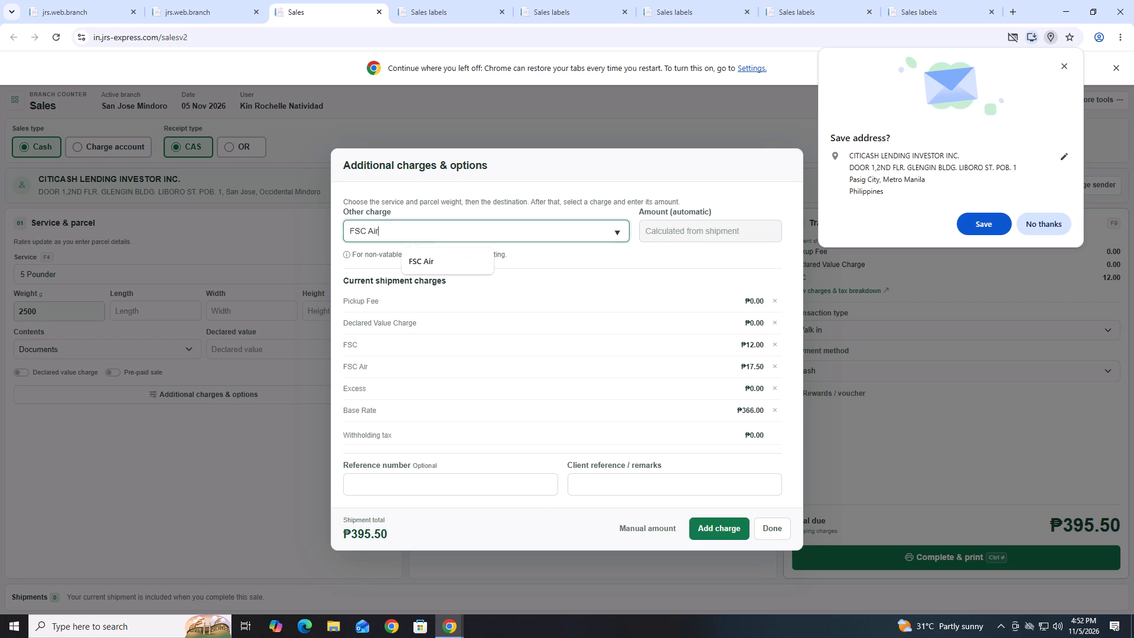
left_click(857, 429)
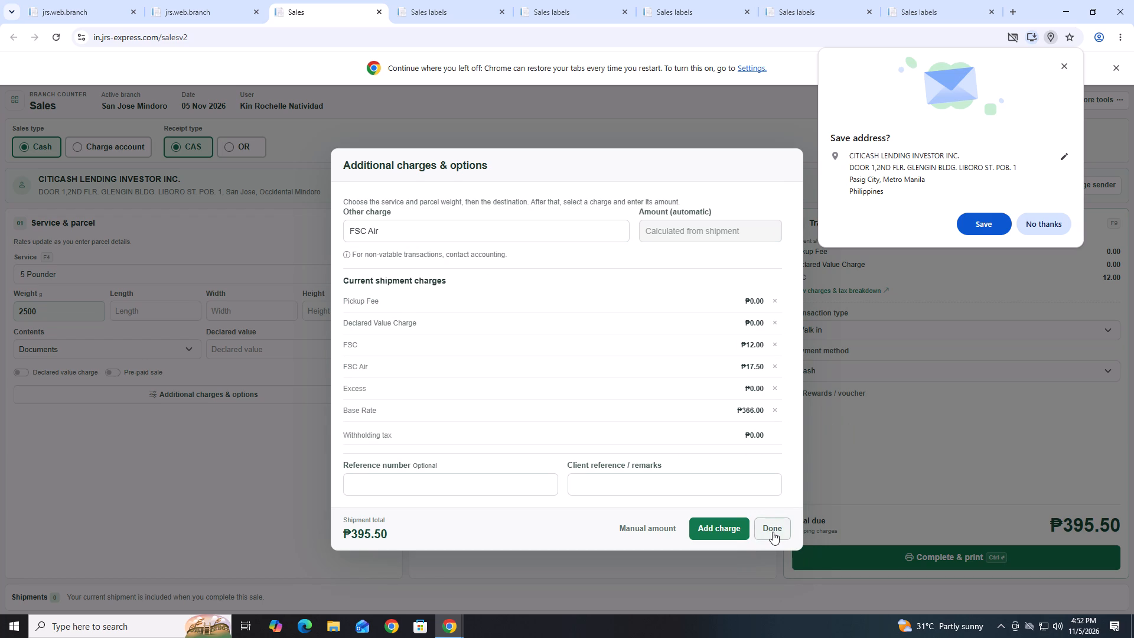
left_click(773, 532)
Review the sale's details and its current shipment charges before completing it.
scroll(1022, 449, "down", 7)
scroll(490, 488, "down", 7)
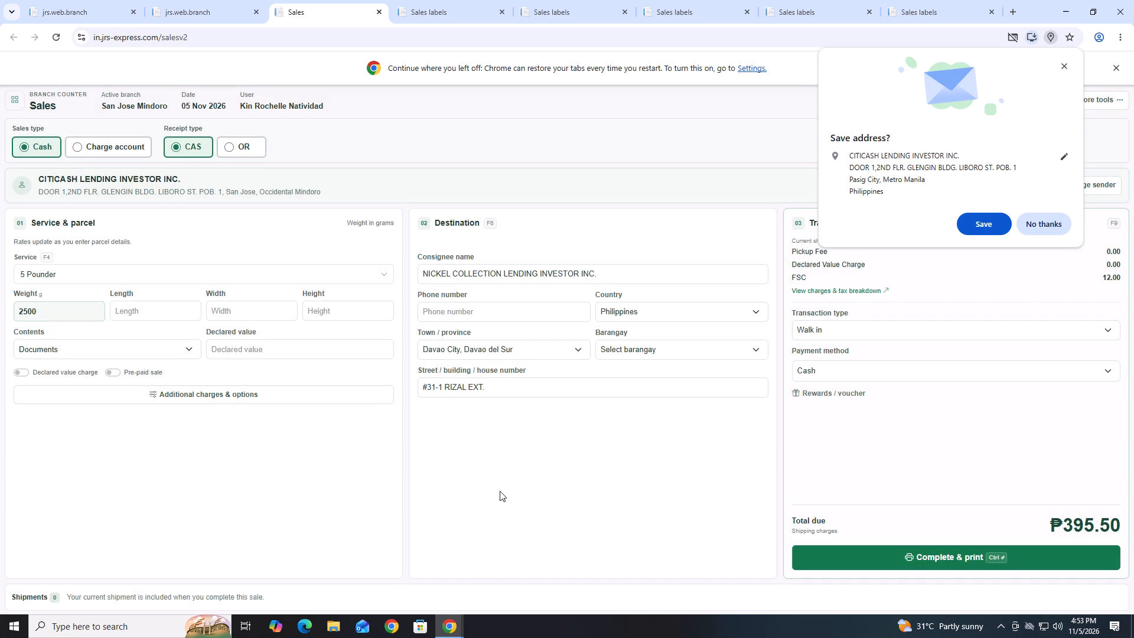
scroll(338, 487, "down", 8)
scroll(275, 512, "down", 6)
scroll(690, 286, "down", 8)
scroll(327, 390, "down", 7)
scroll(263, 398, "down", 6)
scroll(1071, 278, "down", 7)
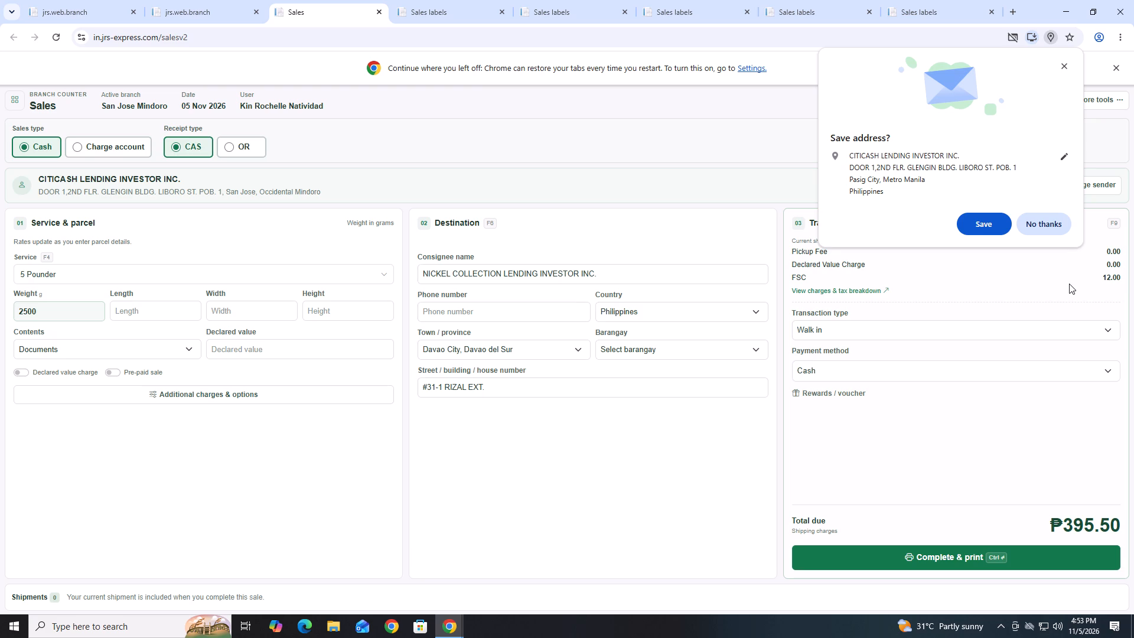
left_click(239, 0)
left_click(439, 1)
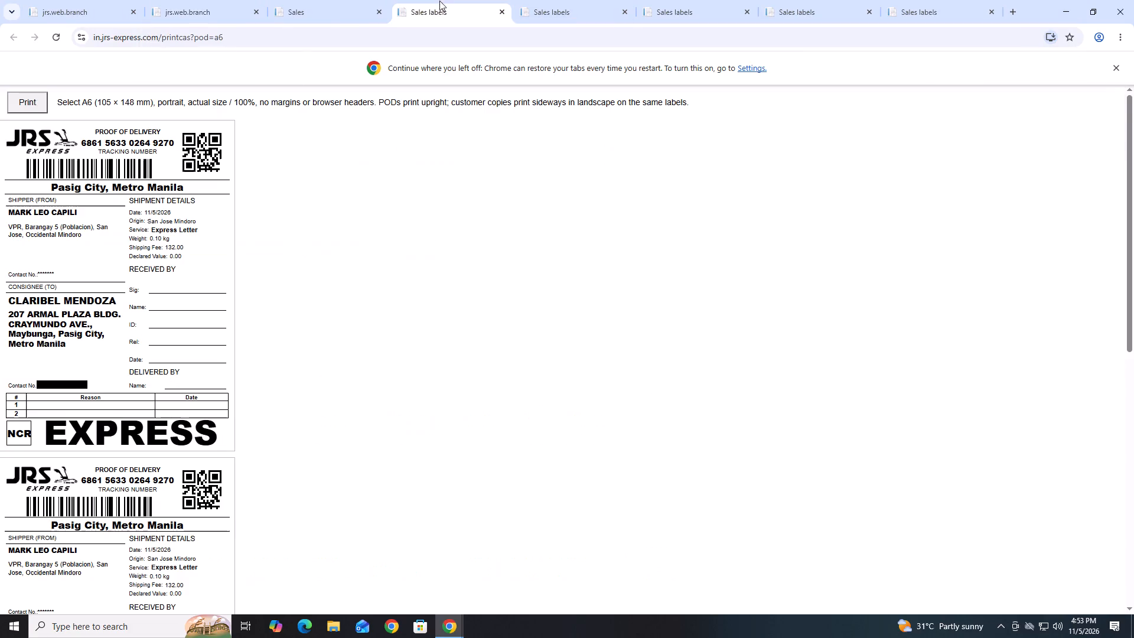
left_click(275, 1)
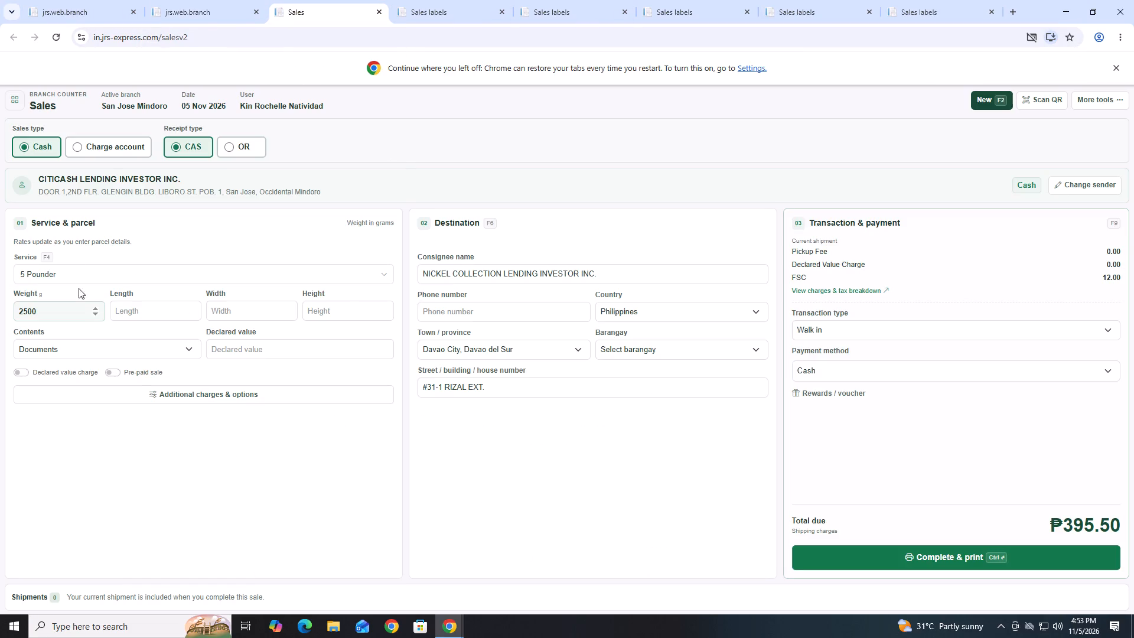
left_click(234, 396)
scroll(739, 433, "down", 2)
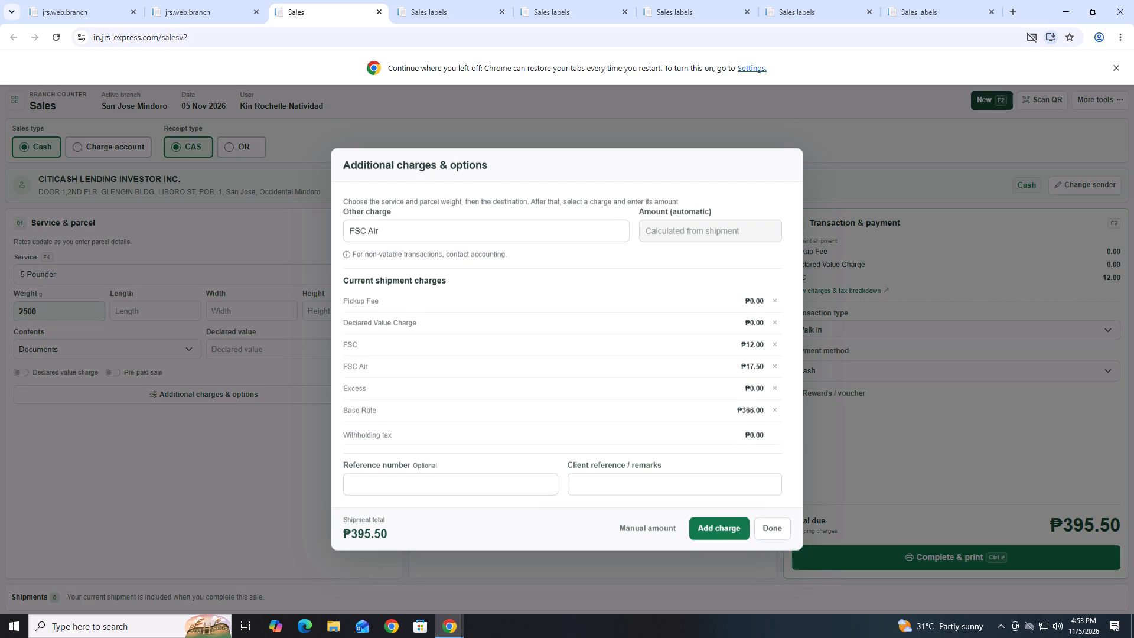
left_click(768, 535)
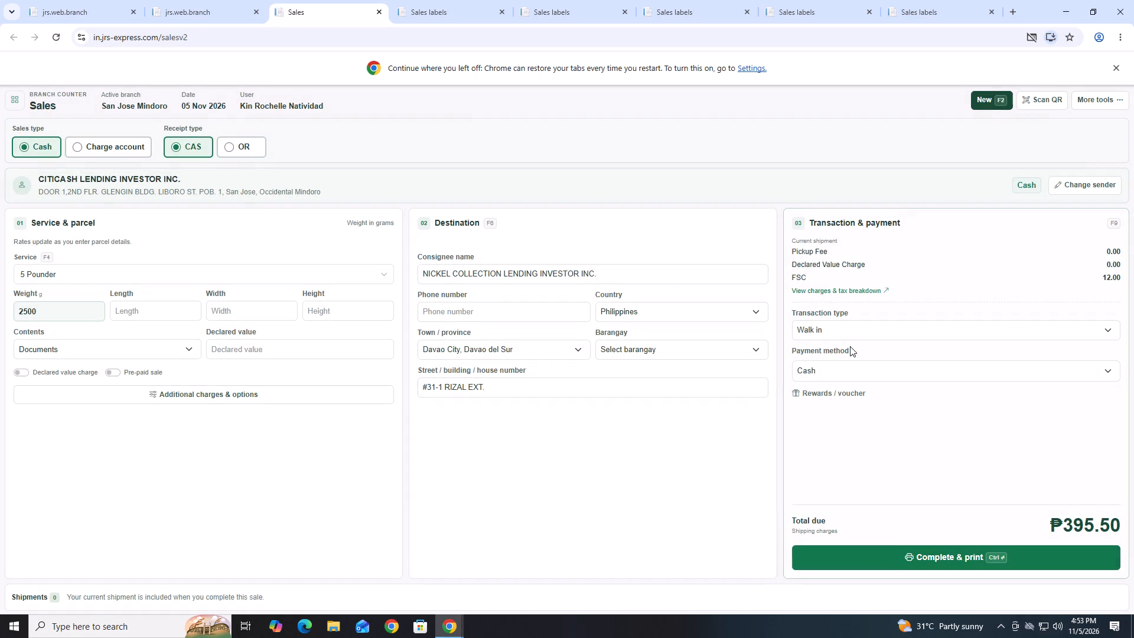
Complete the Citicash 5 Pounder sale.
left_click(894, 558)
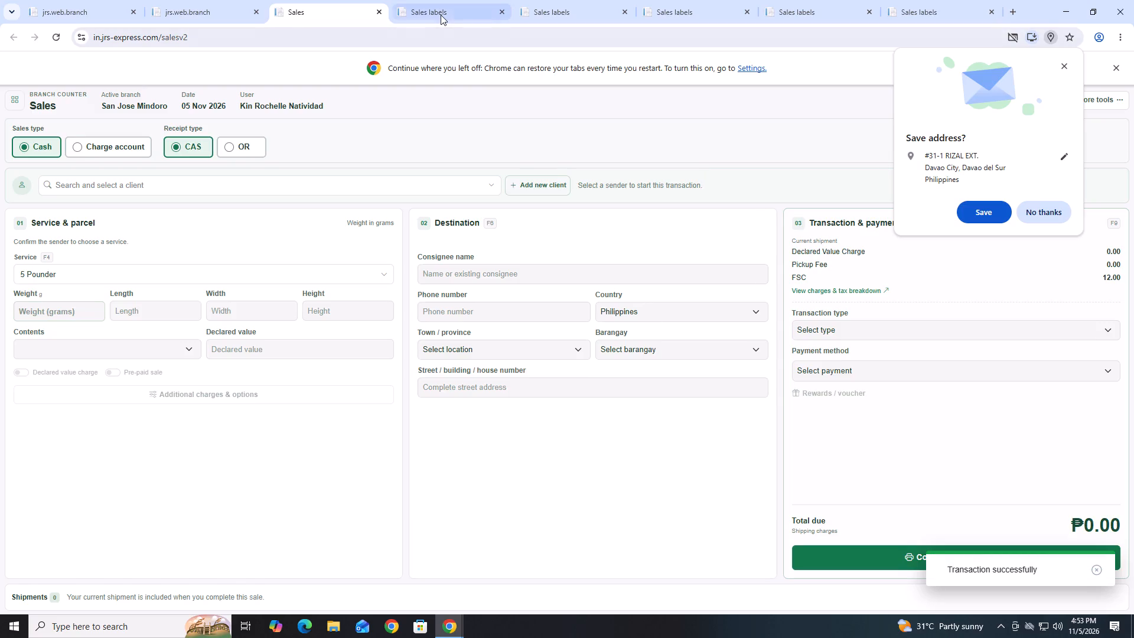
Switch to the Sales Encoding page and list the transactions dated 11/05/2026.
left_click(206, 0)
left_click(551, 154)
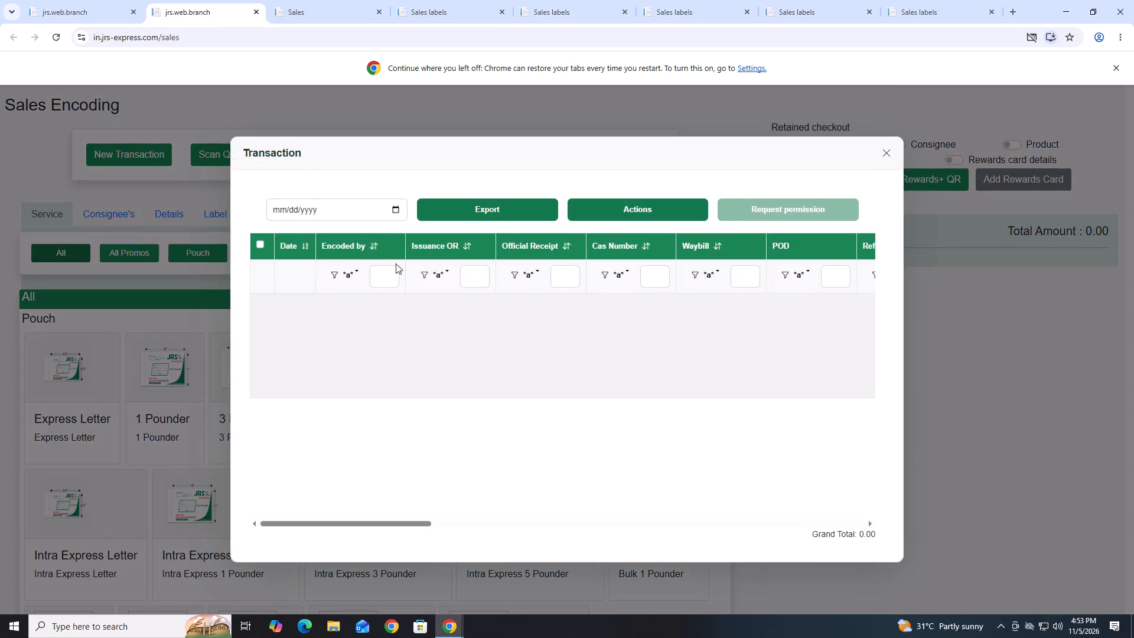
left_click(392, 208)
left_click(353, 272)
Select the last transaction in the list, the Citicash sale, and re-print its proof-of-delivery labels and waybill cash invoice.
scroll(754, 330, "down", 14)
scroll(408, 437, "down", 8)
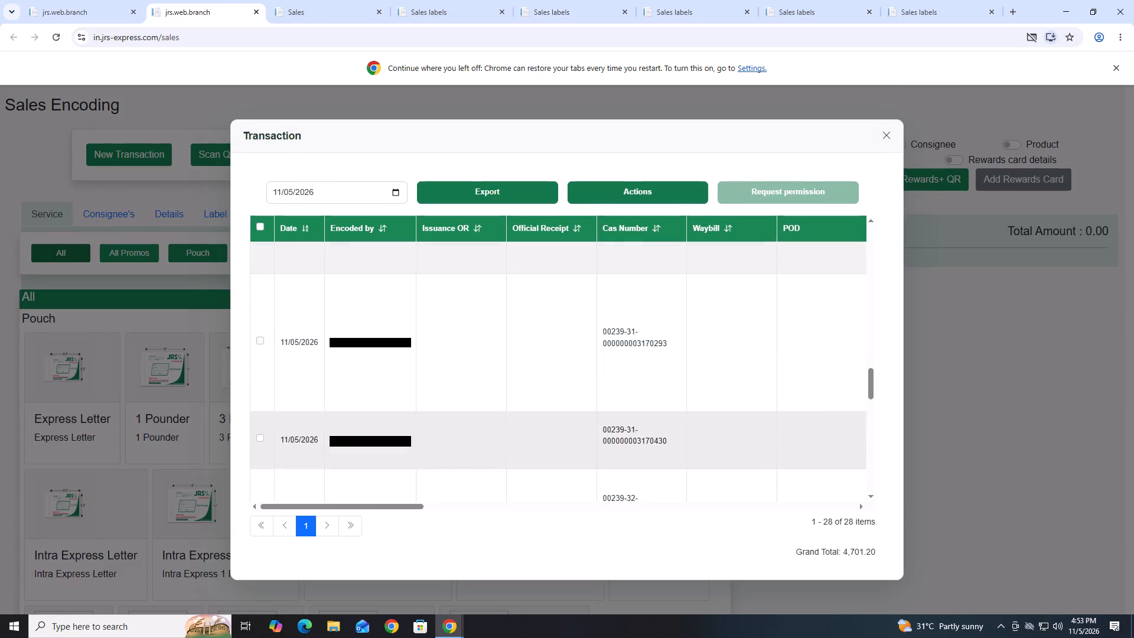
scroll(394, 439, "down", 15)
scroll(350, 421, "down", 15)
scroll(295, 463, "down", 6)
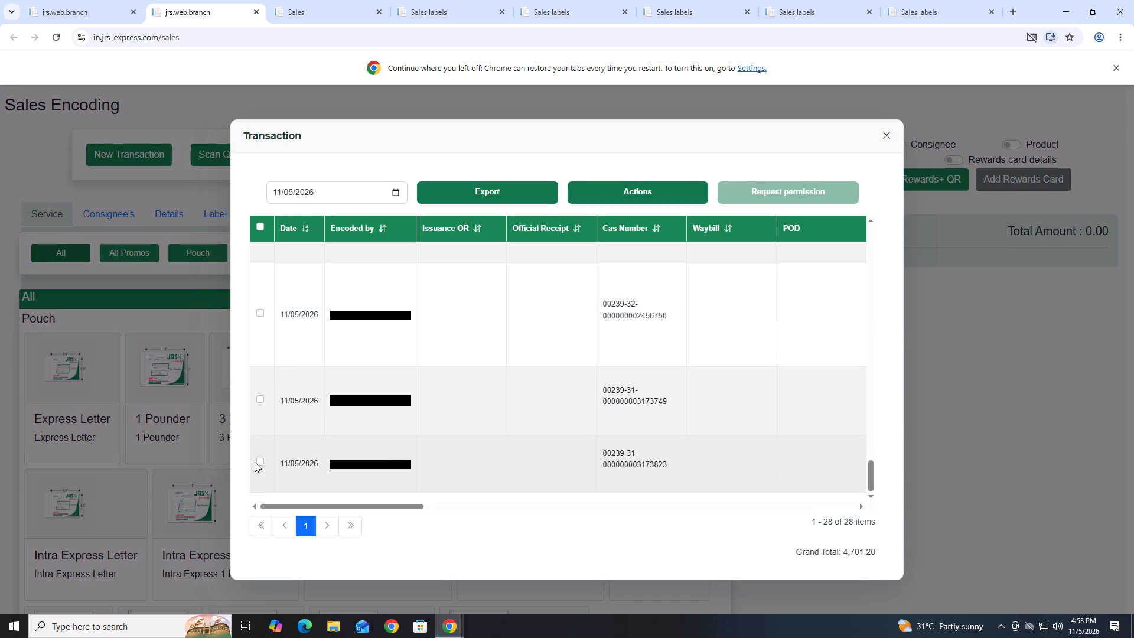
scroll(260, 458, "down", 2)
left_click(259, 460)
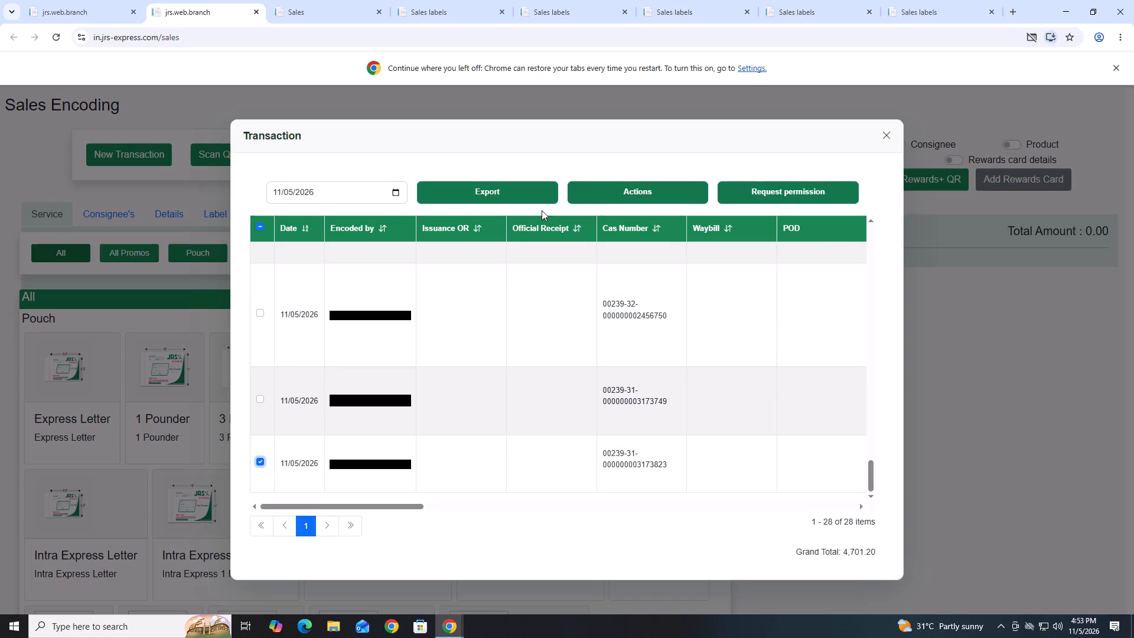
left_click(611, 179)
left_click(611, 190)
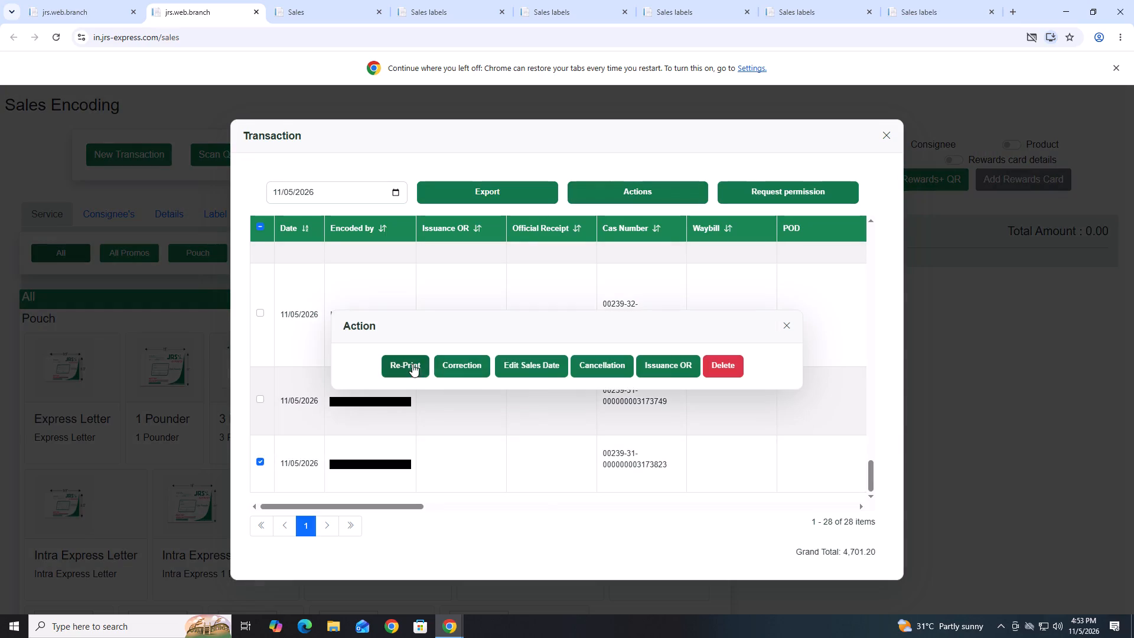
left_click(412, 364)
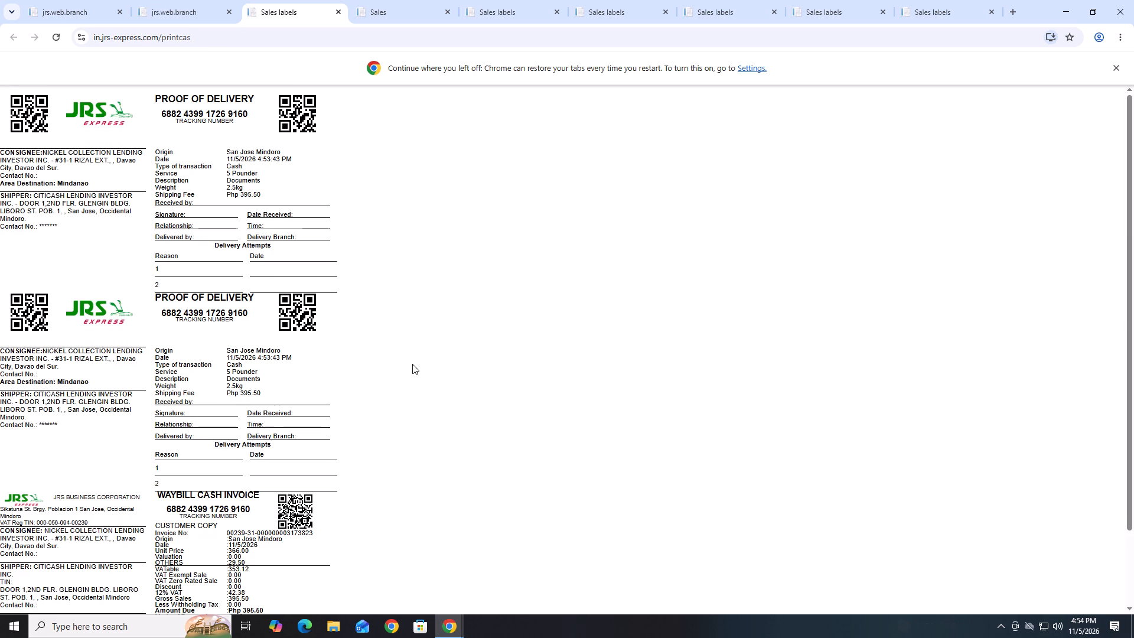
left_click(863, 537)
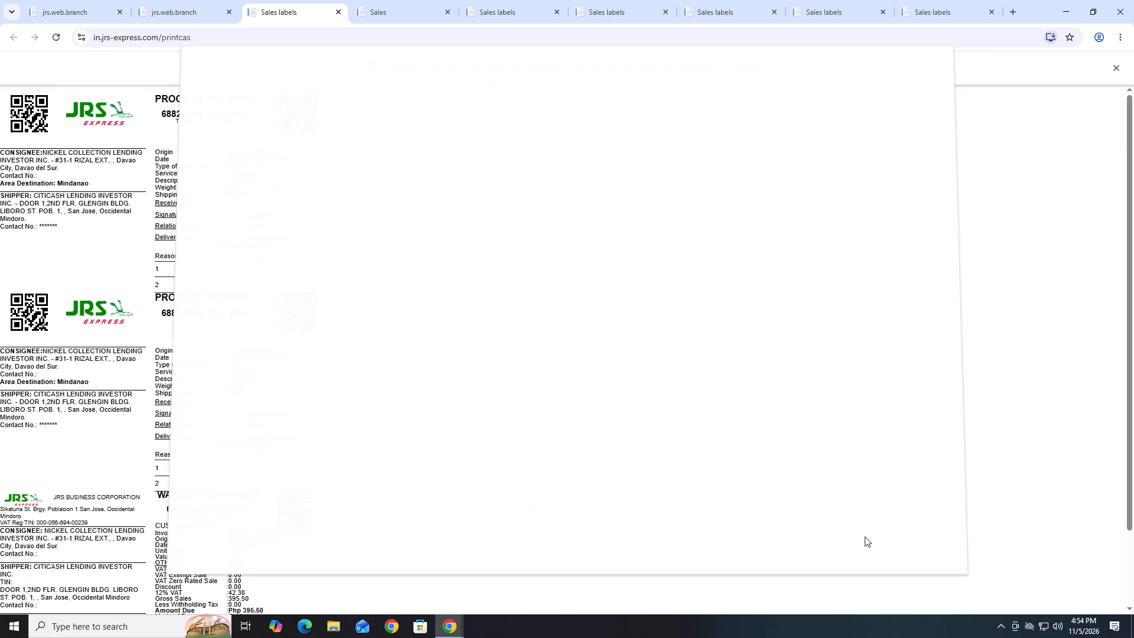
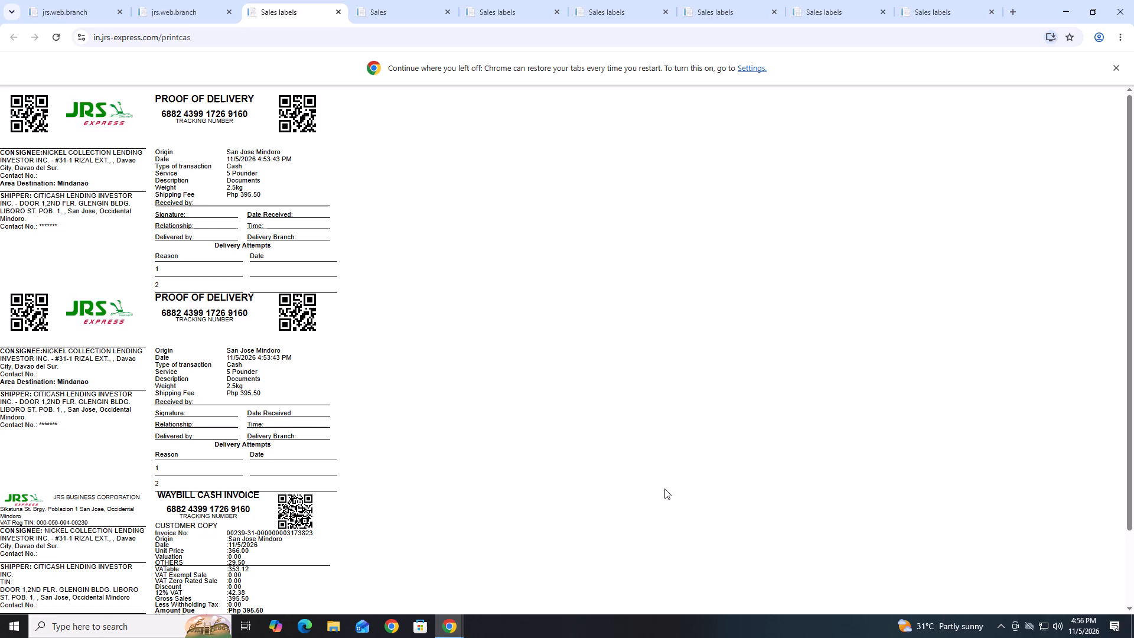
Return to the Sales Encoding page, close the transaction list and start a 1 Pounder pouch shipment.
left_click(197, 0)
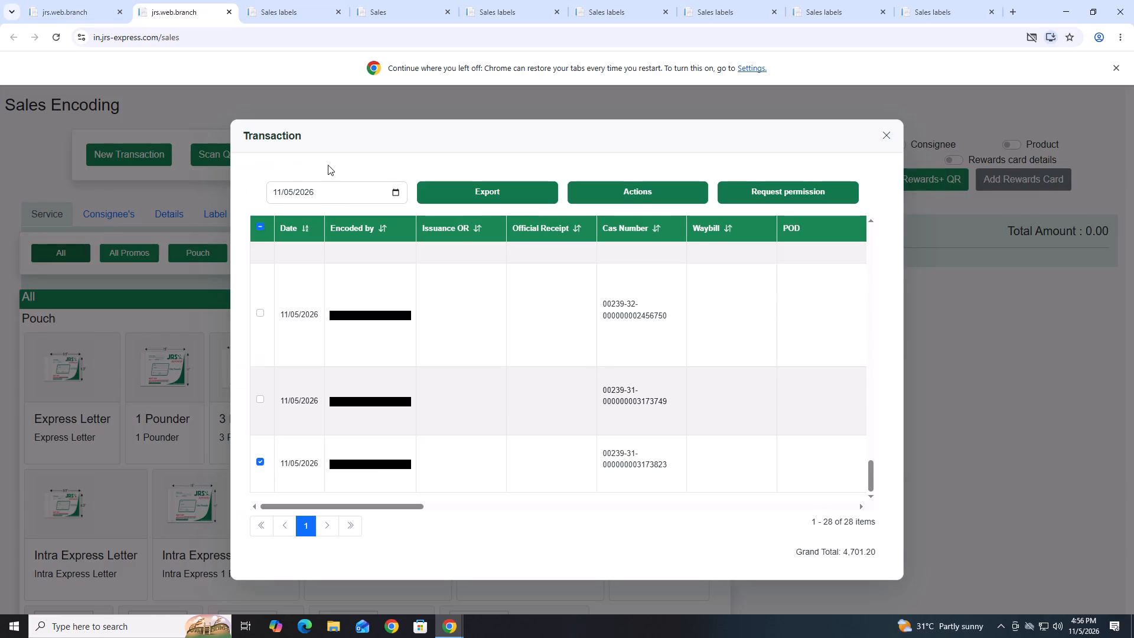
left_click(888, 135)
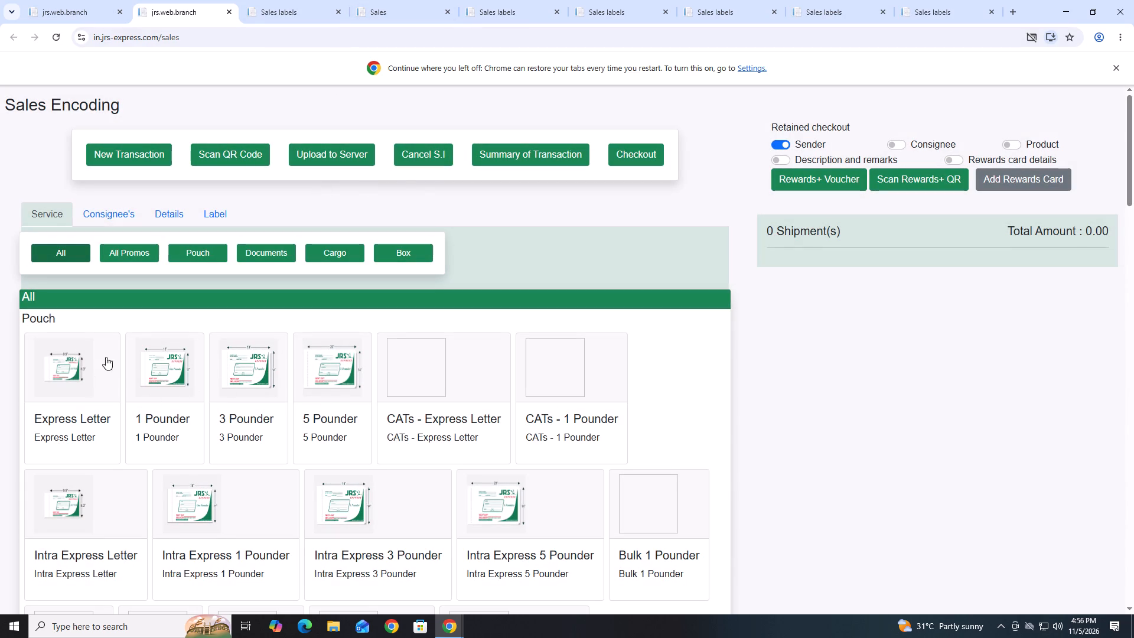
left_click(139, 359)
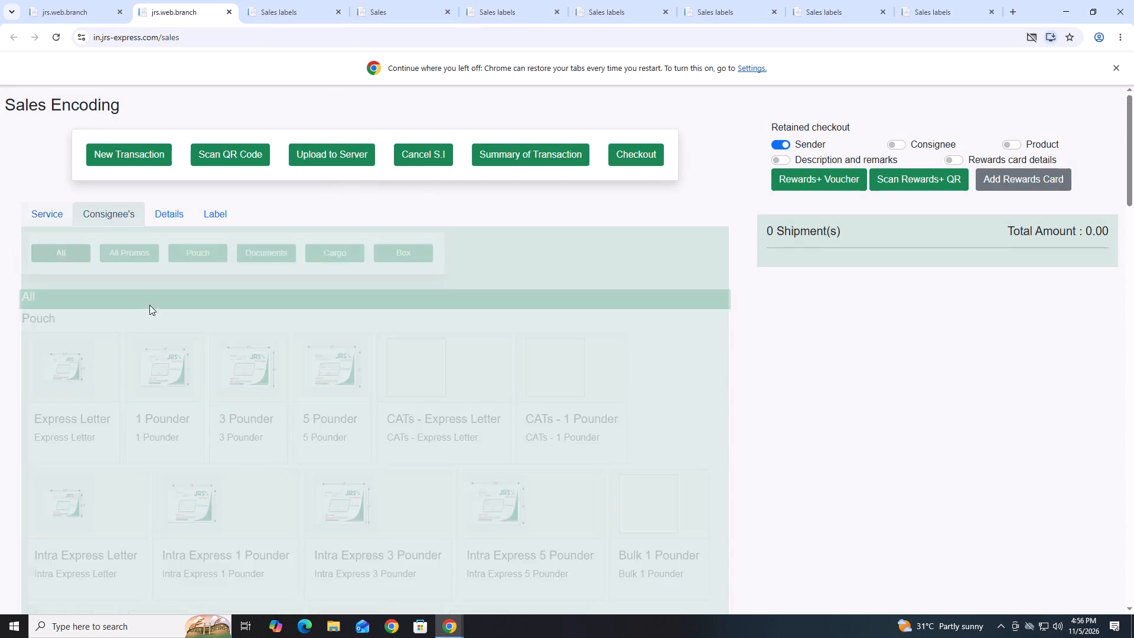
Enter the consignee's name and set the destination to Quezon City, Metro Manila, barangay Diliman.
left_click(174, 247)
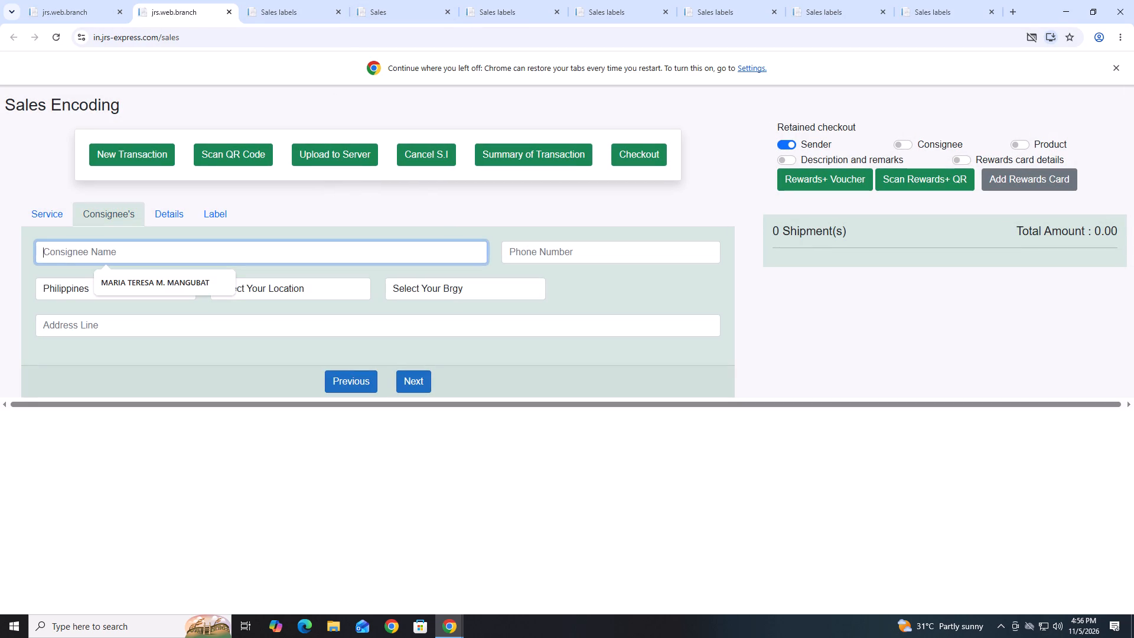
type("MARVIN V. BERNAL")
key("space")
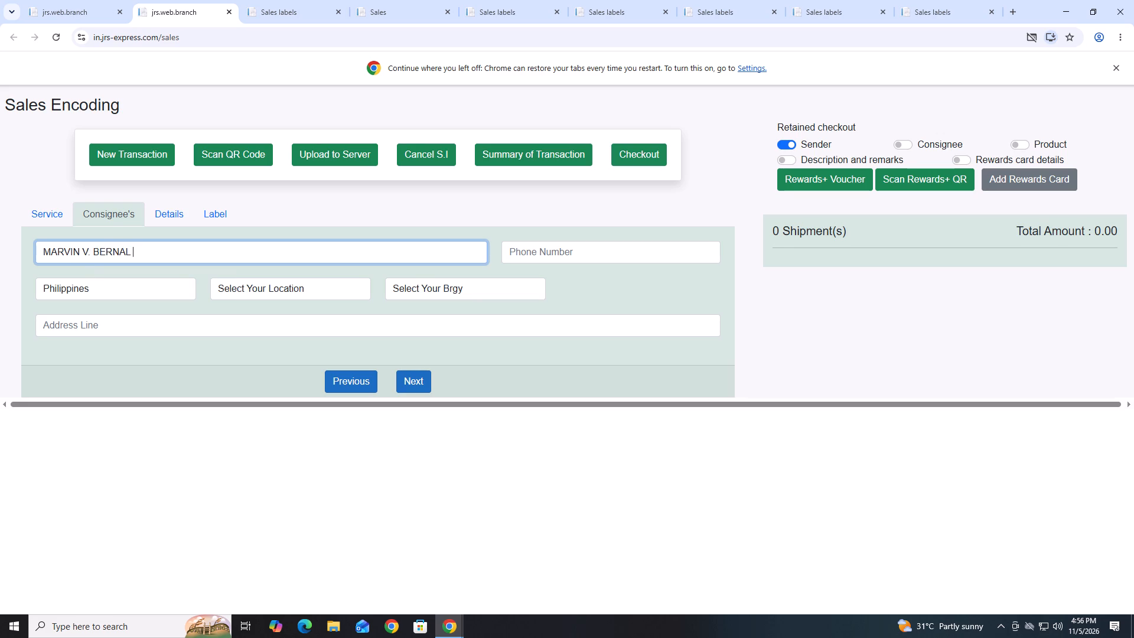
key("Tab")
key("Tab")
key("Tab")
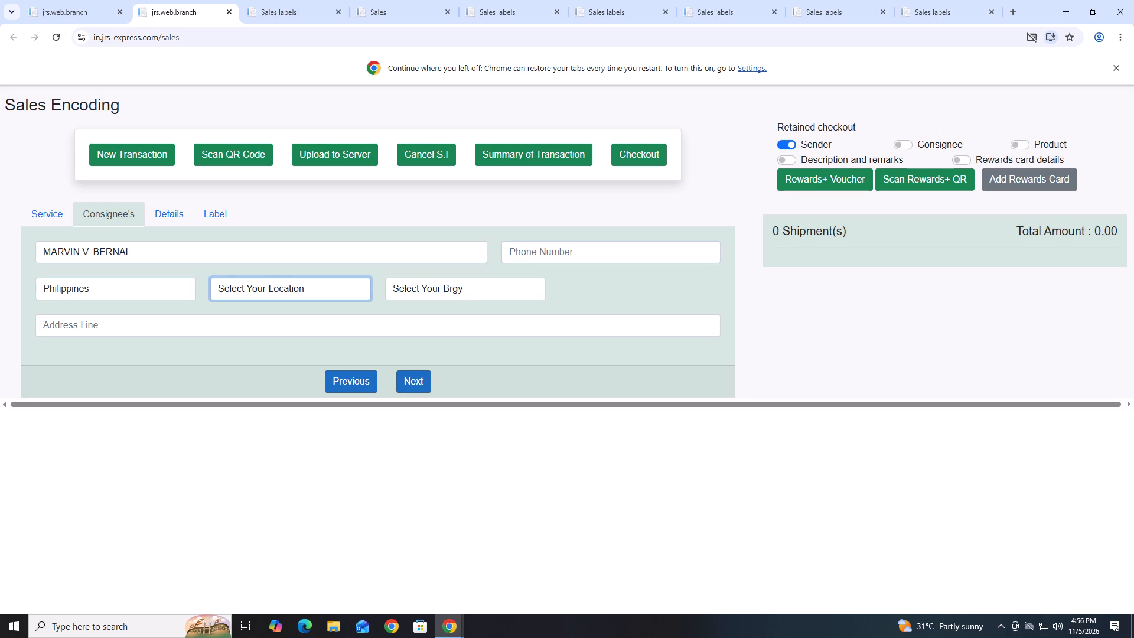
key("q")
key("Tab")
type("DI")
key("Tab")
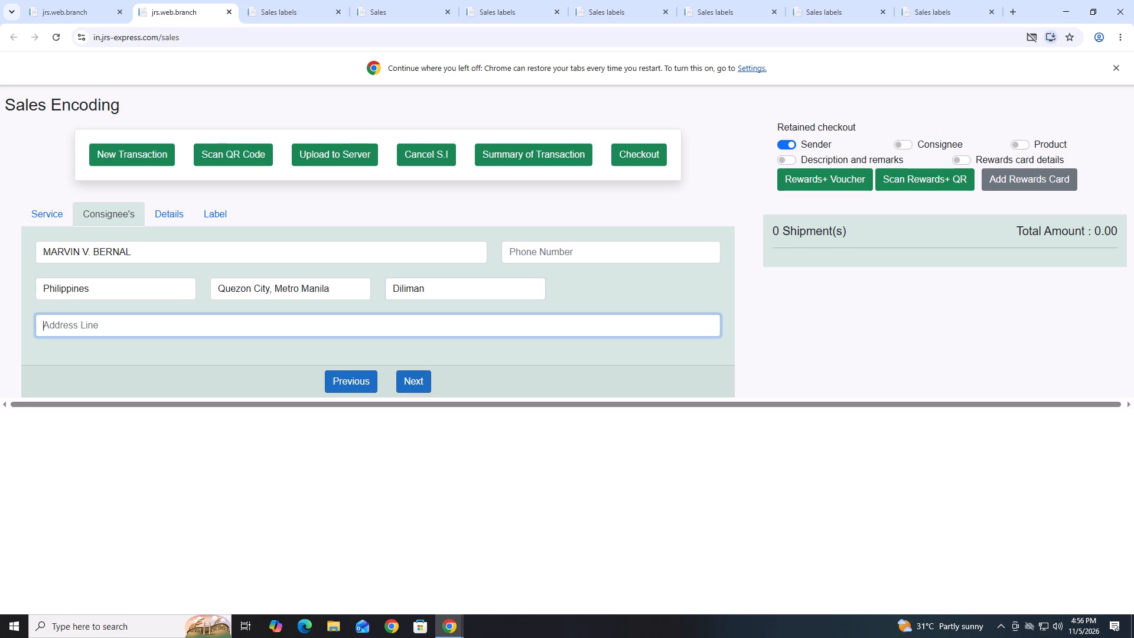
Fill in the consignee's street address at the DAR Regional Office MIMAROPA, care of the Legal Division.
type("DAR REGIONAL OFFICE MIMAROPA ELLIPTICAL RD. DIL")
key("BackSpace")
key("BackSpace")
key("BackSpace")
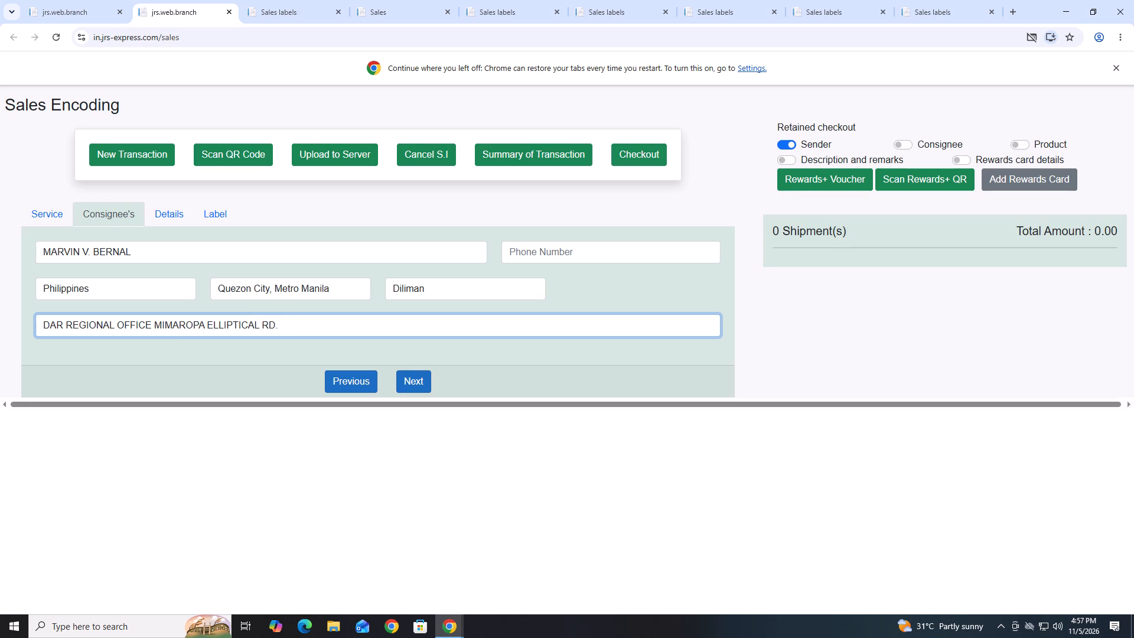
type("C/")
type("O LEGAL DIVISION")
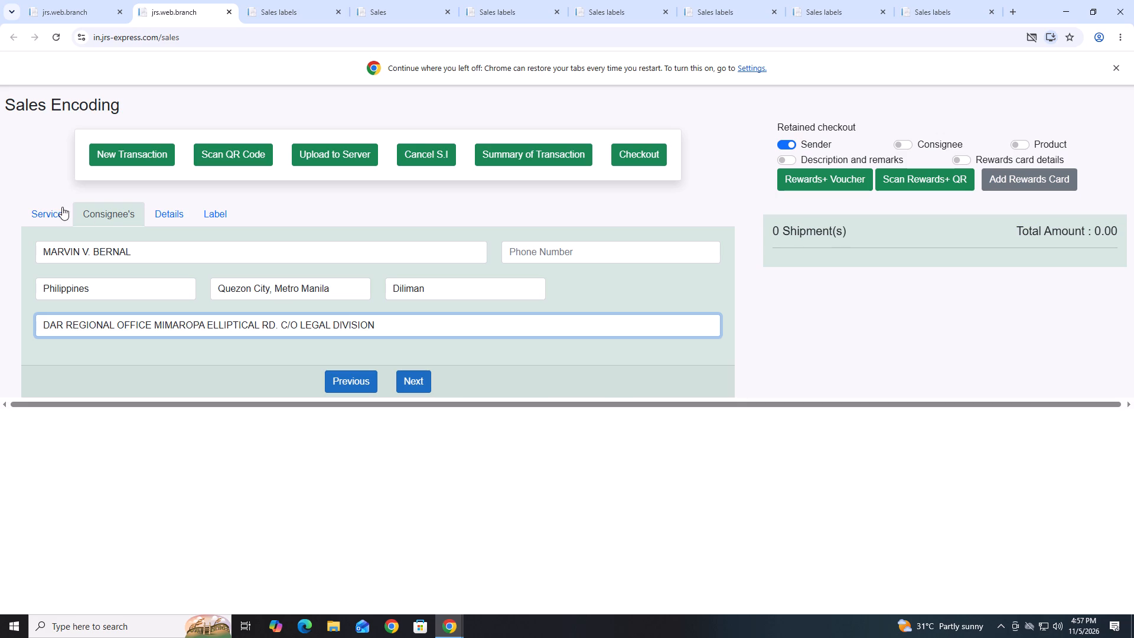
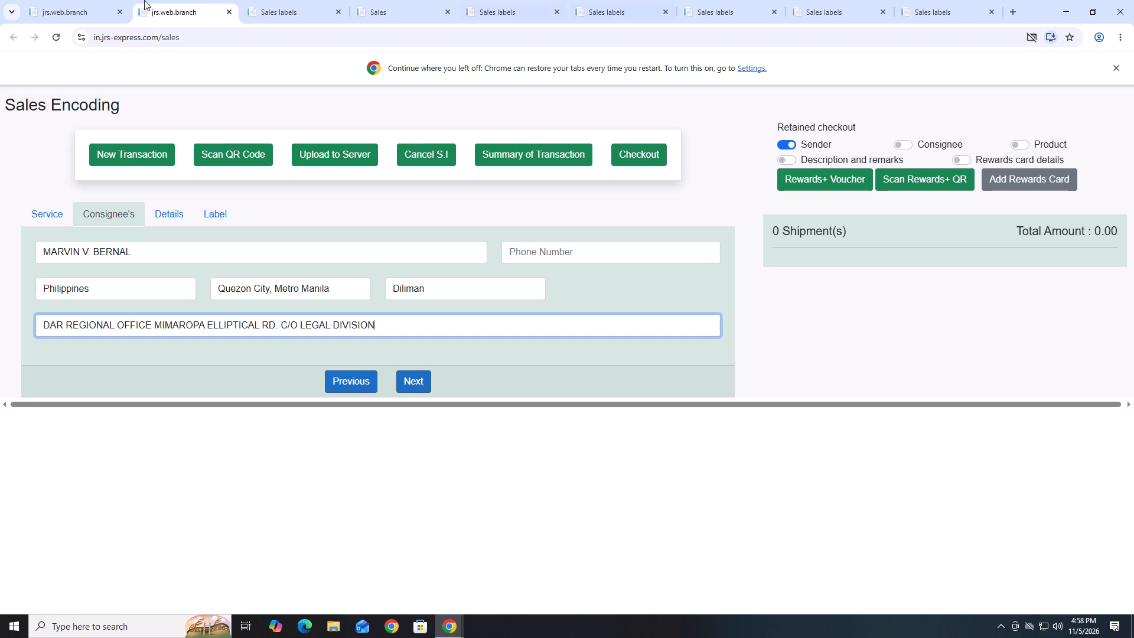
Describe the 1 Pounder's contents as Documents in the shipment details and add the shipment to the transaction.
left_click(425, 382)
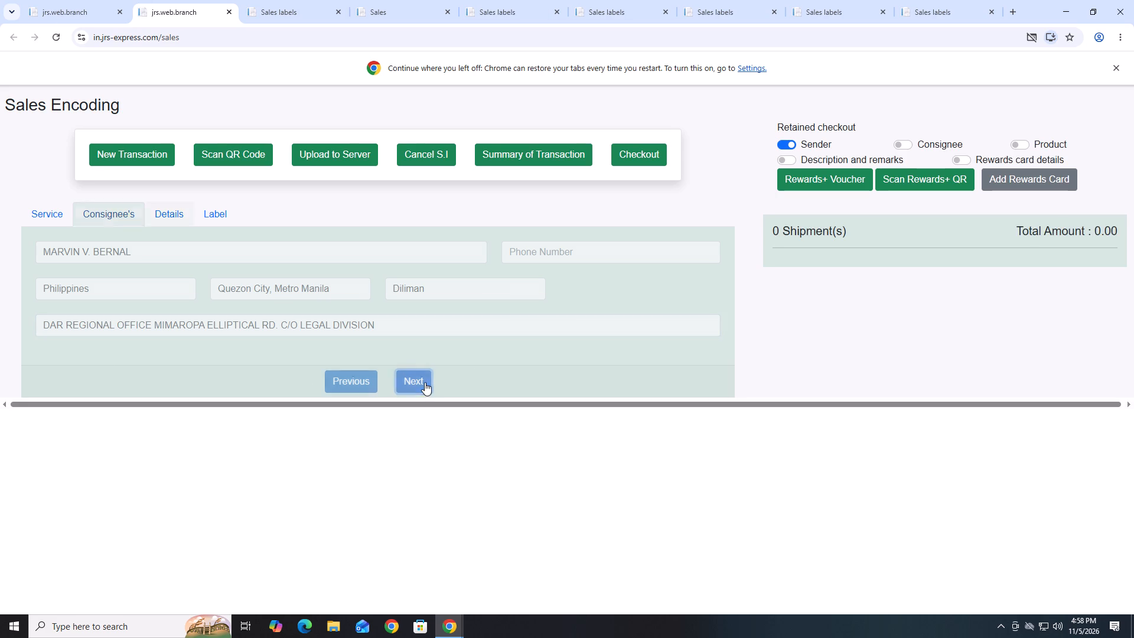
left_click(162, 294)
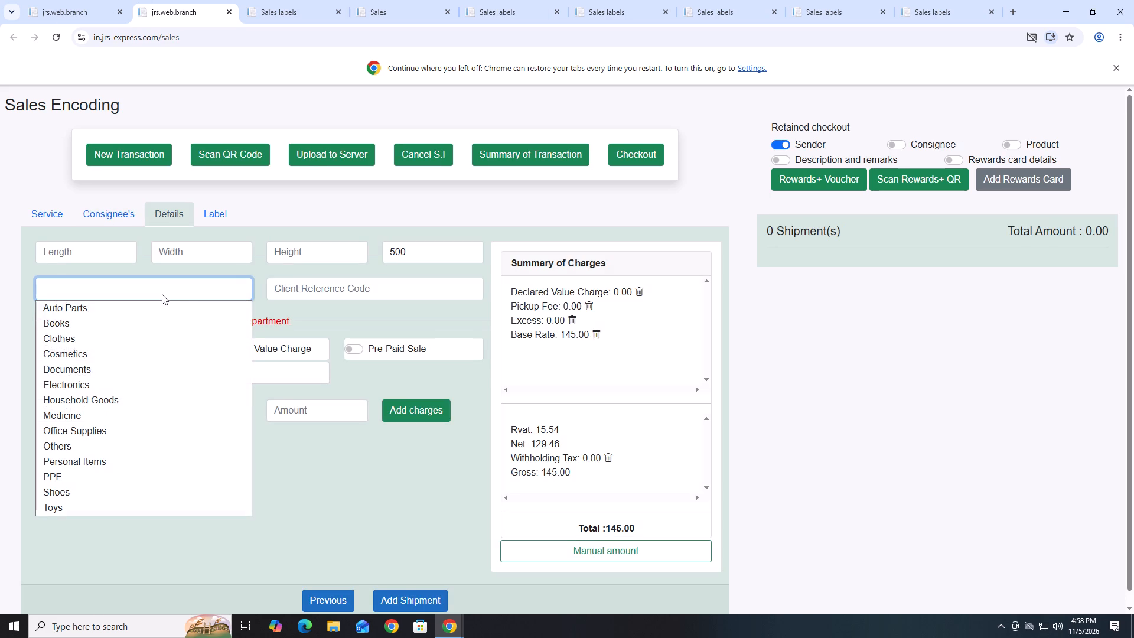
left_click(149, 372)
scroll(482, 389, "down", 7)
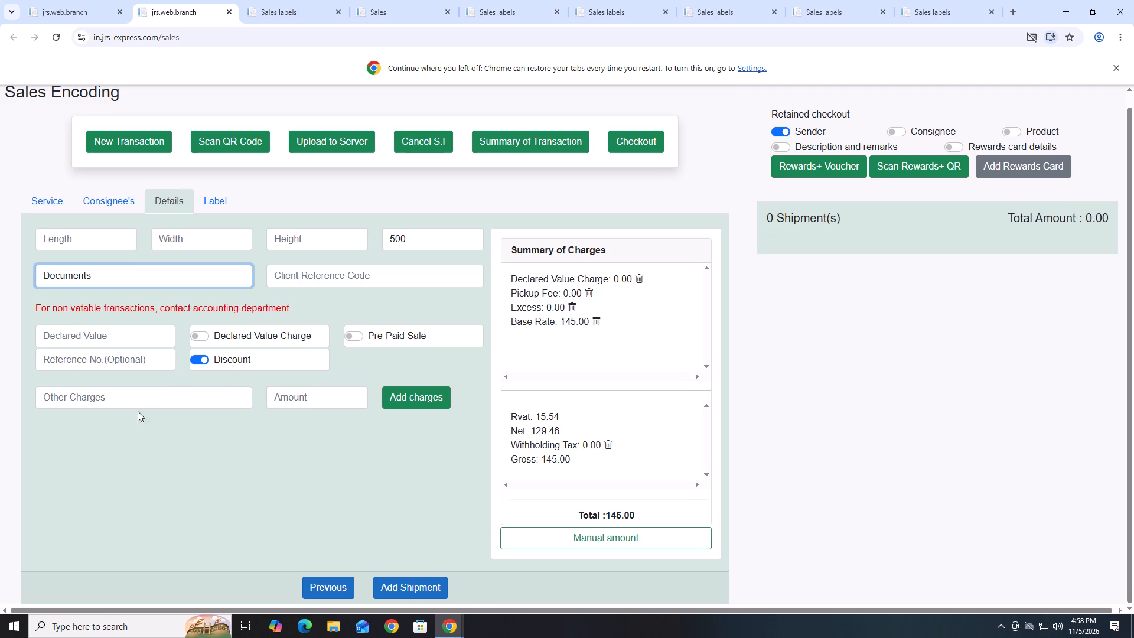
left_click(429, 584)
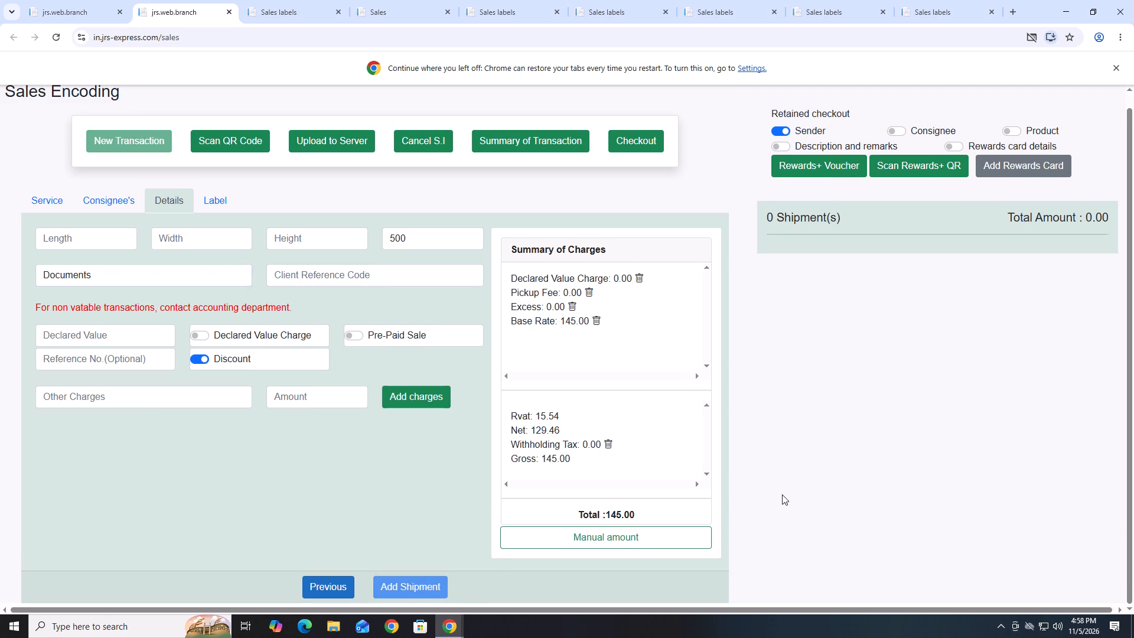
Check out the 1 Pounder shipment as a Pick Up transaction and print its proof-of-delivery labels and waybill charge invoice.
scroll(920, 429, "up", 4)
scroll(696, 285, "up", 5)
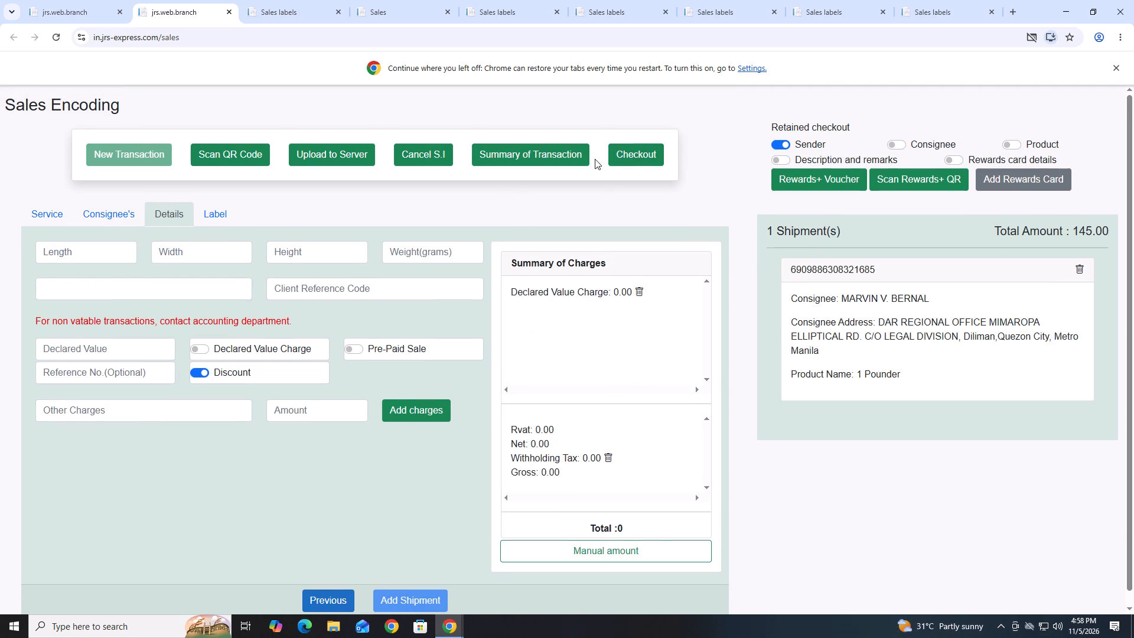
left_click(647, 147)
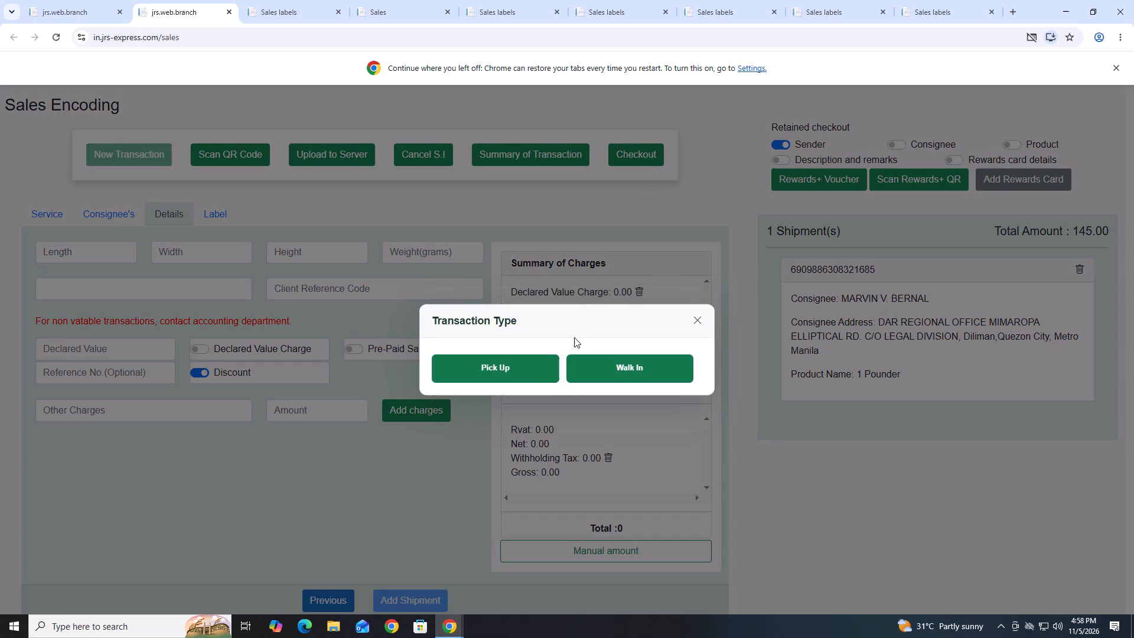
left_click(529, 374)
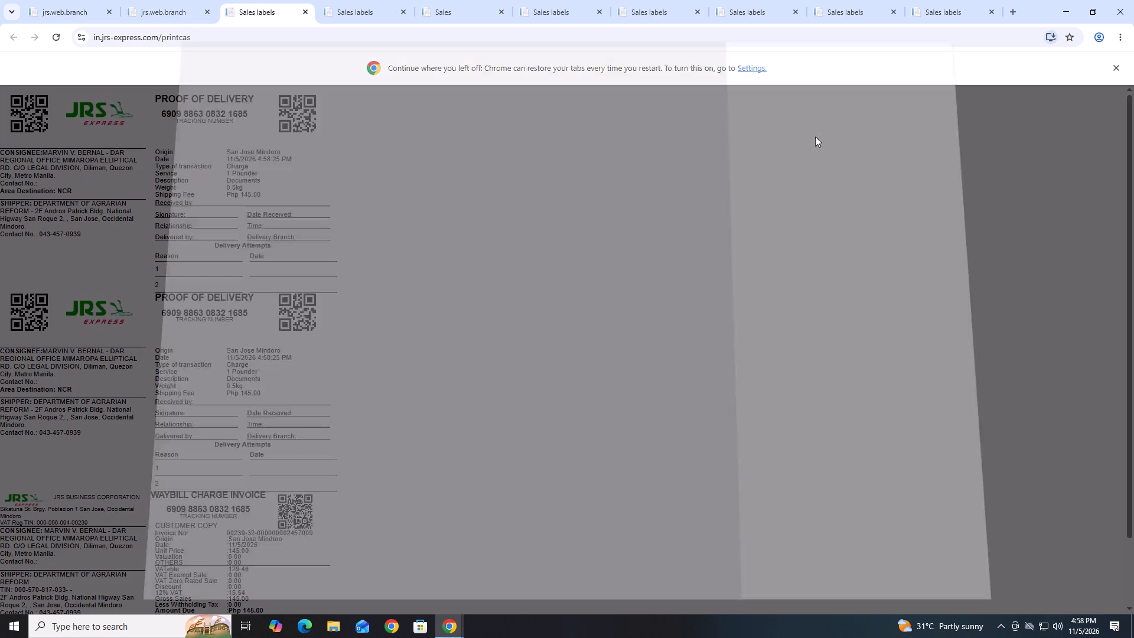
left_click(875, 535)
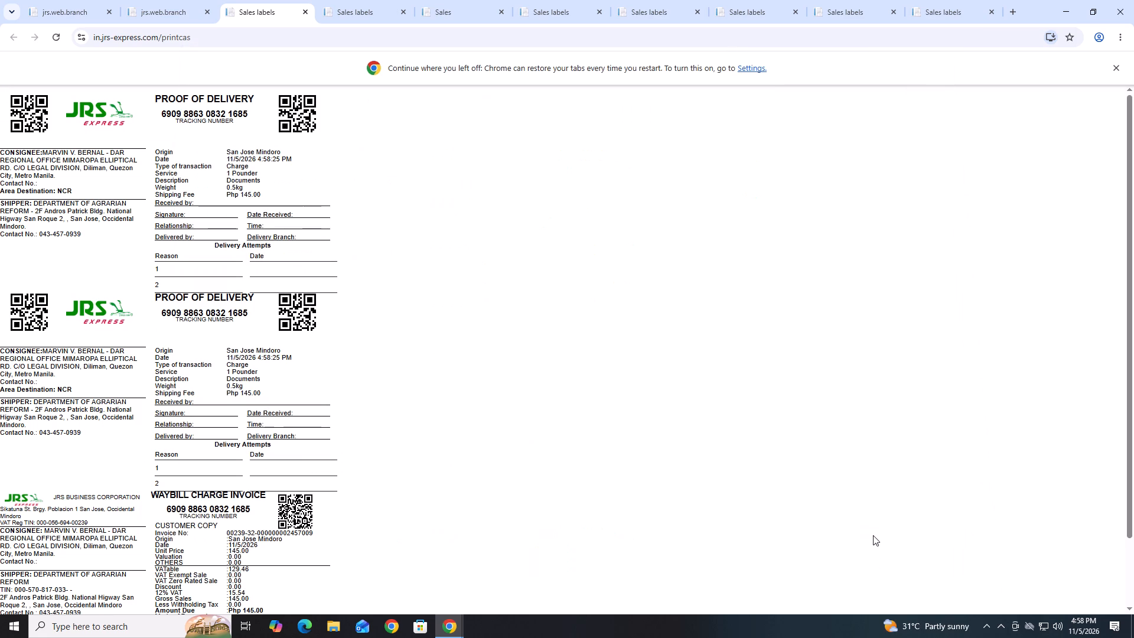
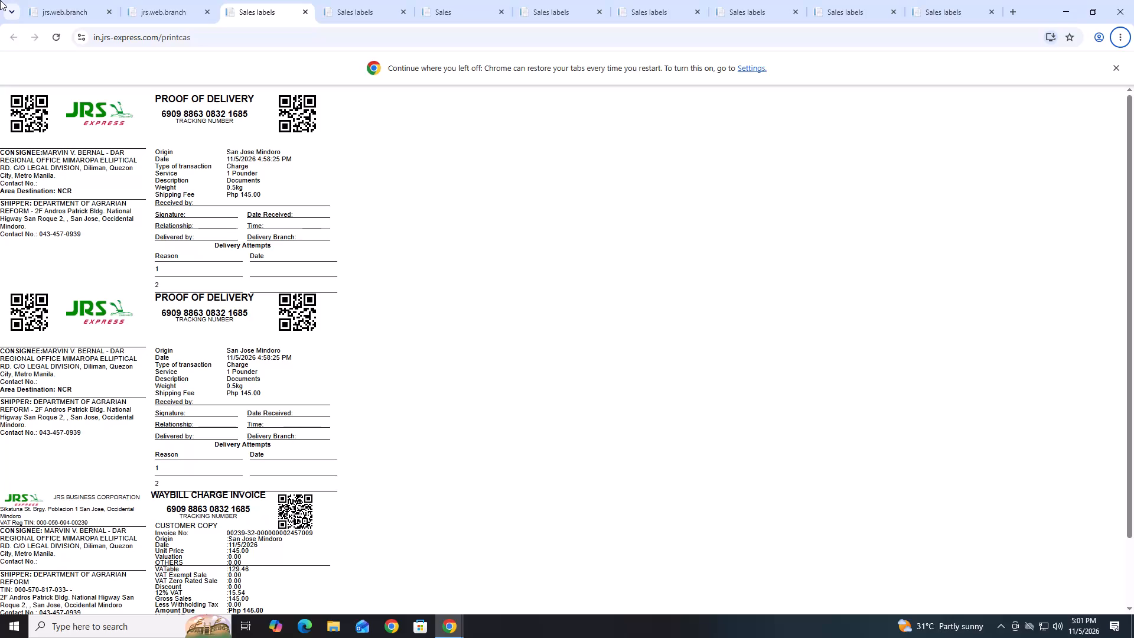
Turn off sender retention and start a new Charge transaction with Social Security System - San Jose, Occidental Mindoro Branch as the sender.
left_click(166, 0)
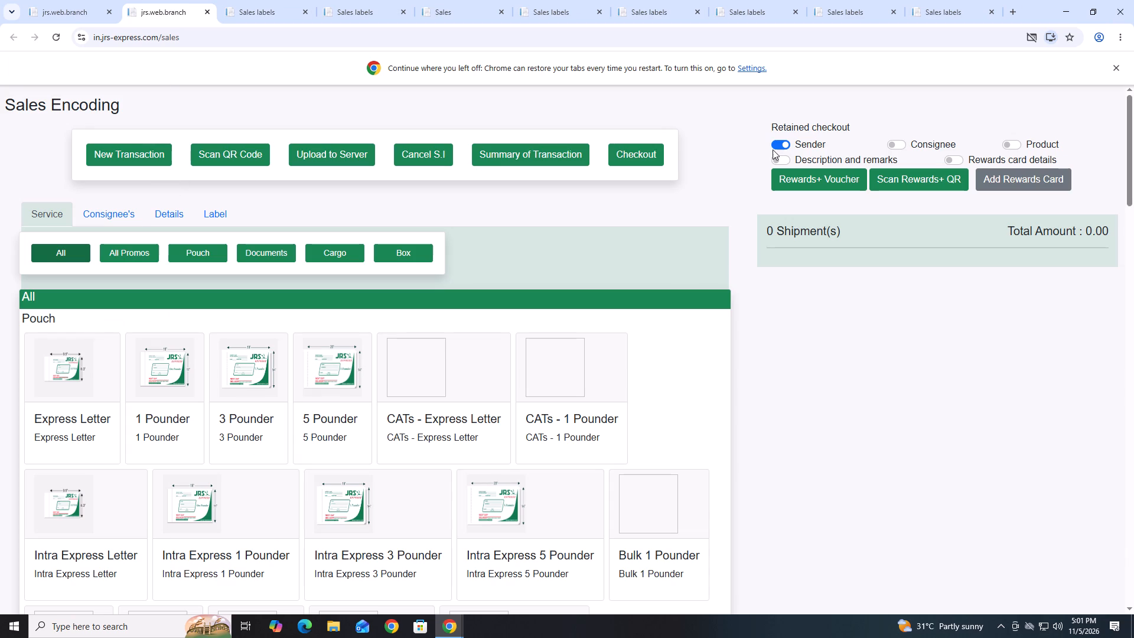
left_click(779, 142)
left_click(156, 155)
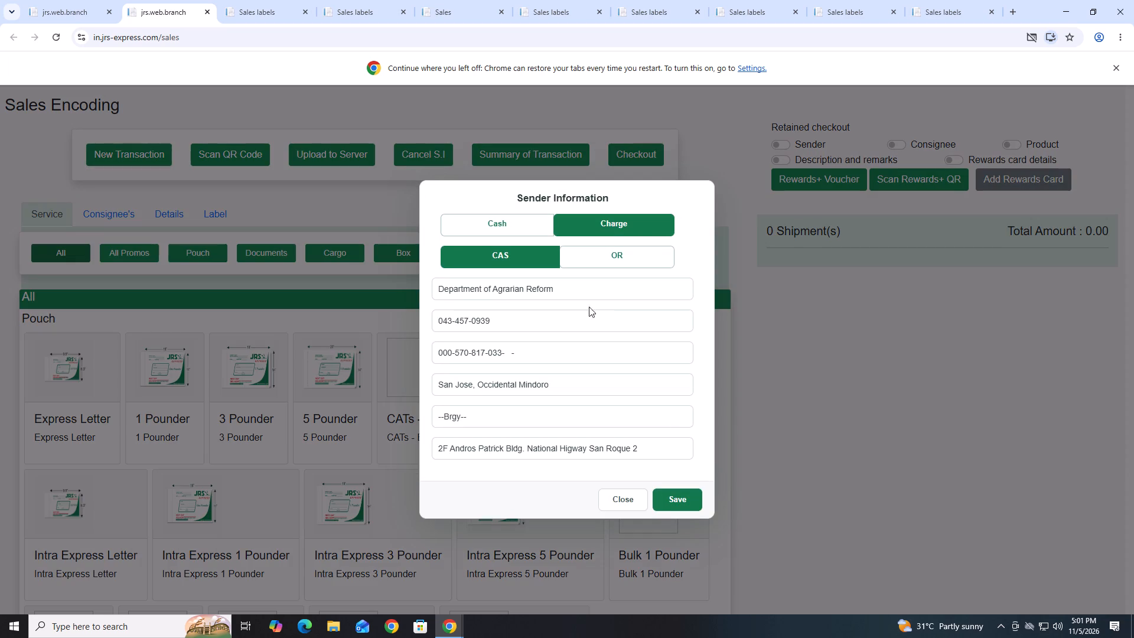
left_click_drag(530, 229, 530, 223)
left_click(622, 230)
left_click(595, 285)
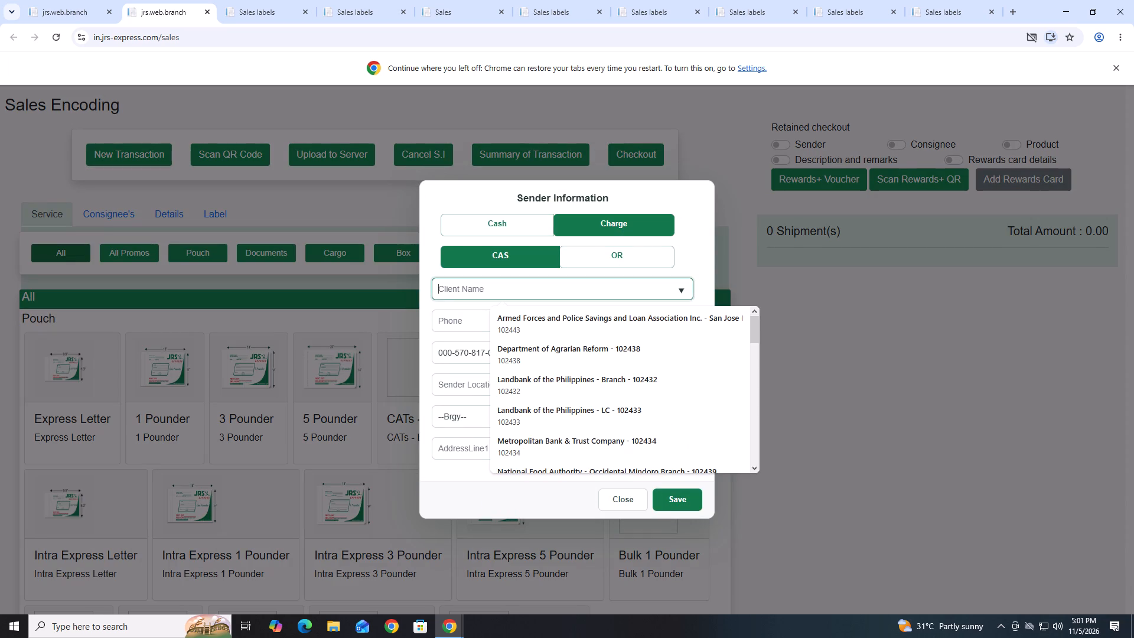
scroll(575, 389, "down", 6)
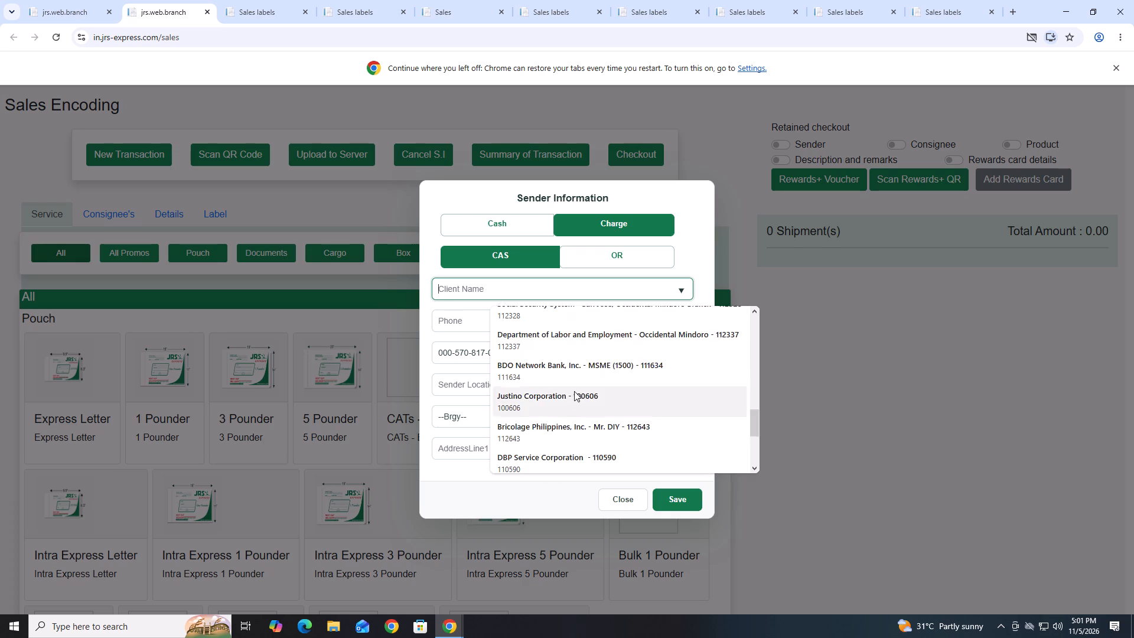
scroll(574, 391, "down", 9)
scroll(568, 447, "up", 4)
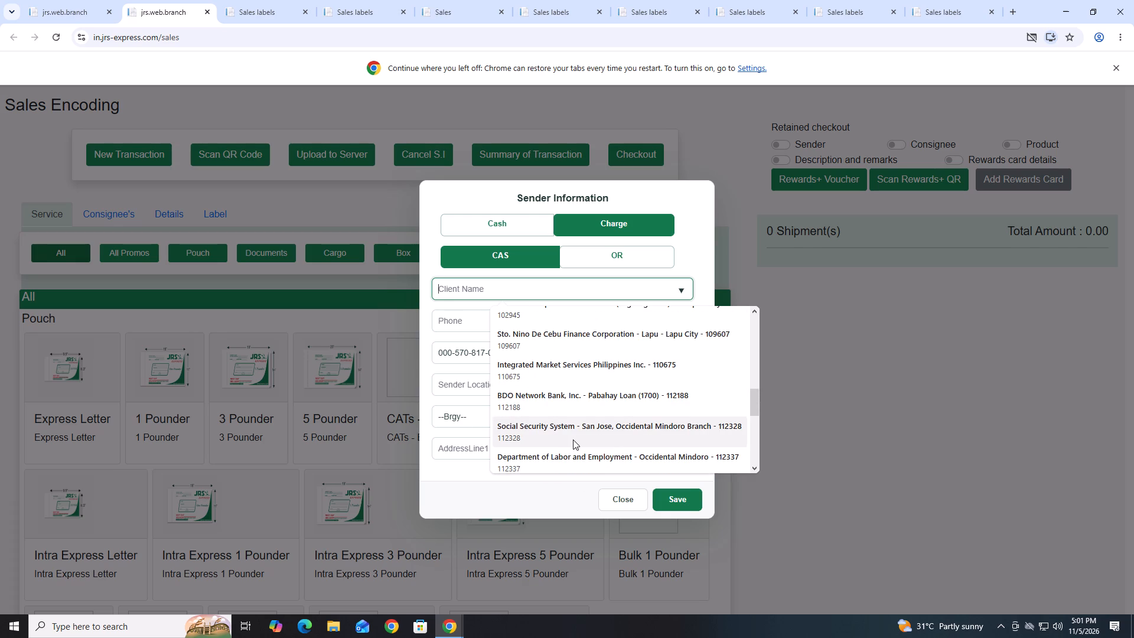
left_click(573, 440)
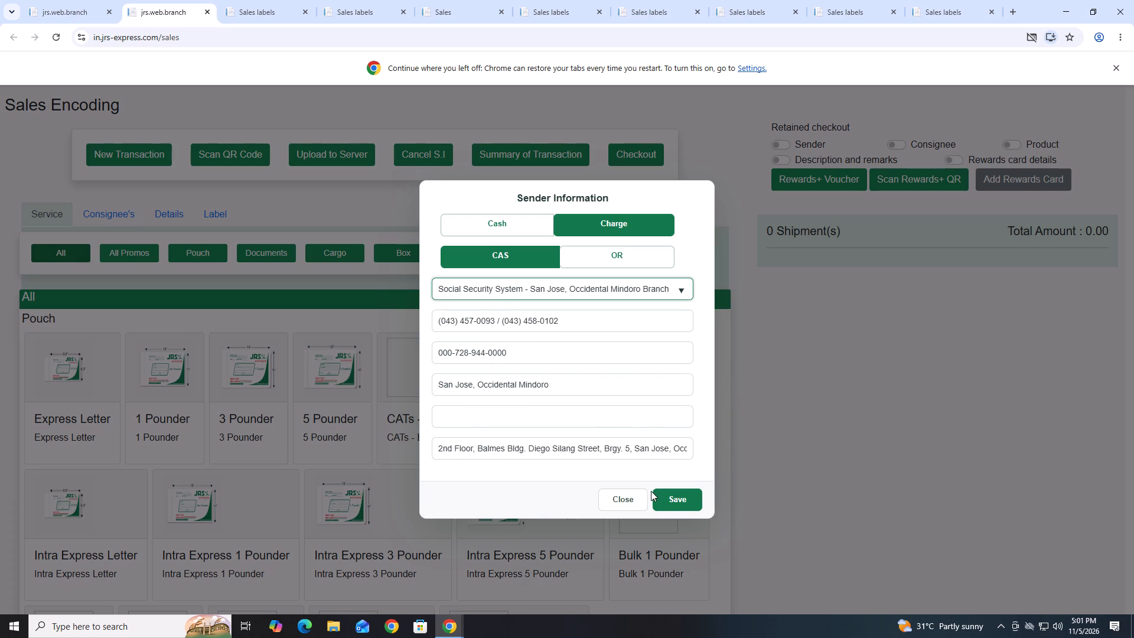
left_click(659, 503)
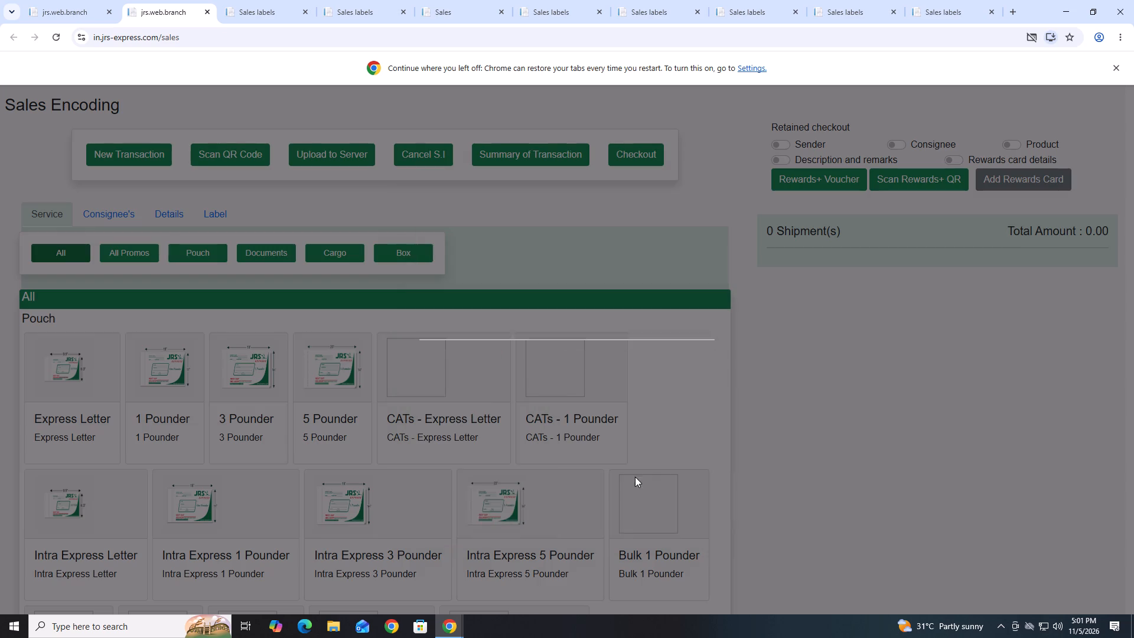
Choose the standard 1 Pounder pouch as the service for the new shipment.
left_click(160, 377)
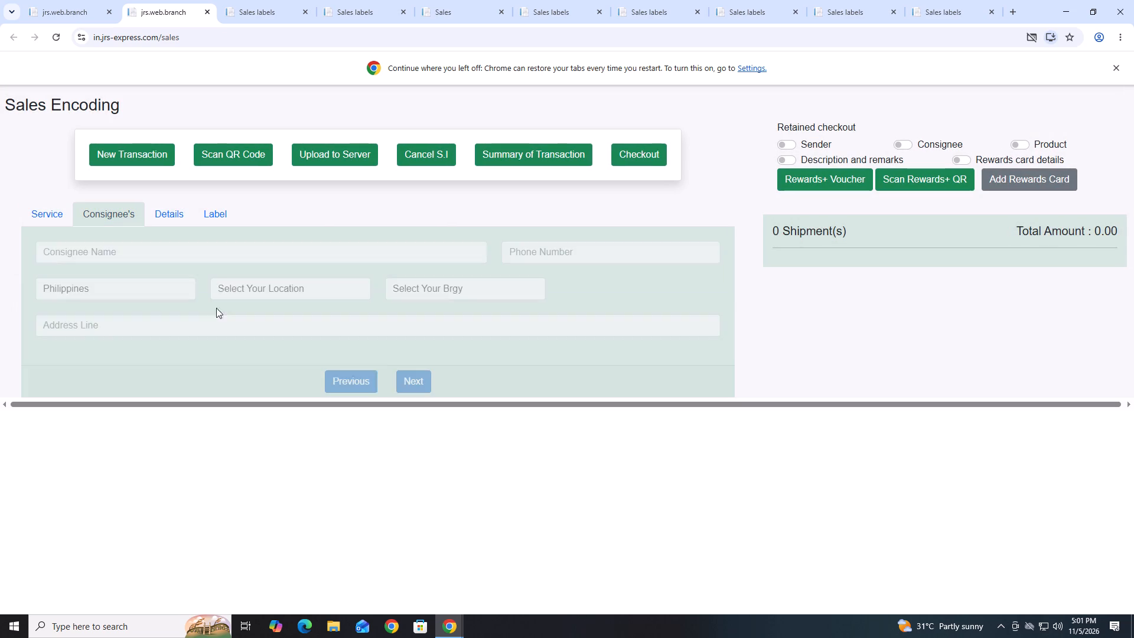
Enter the recipient's name as the consignee of the 1 Pounder shipment.
left_click(233, 256)
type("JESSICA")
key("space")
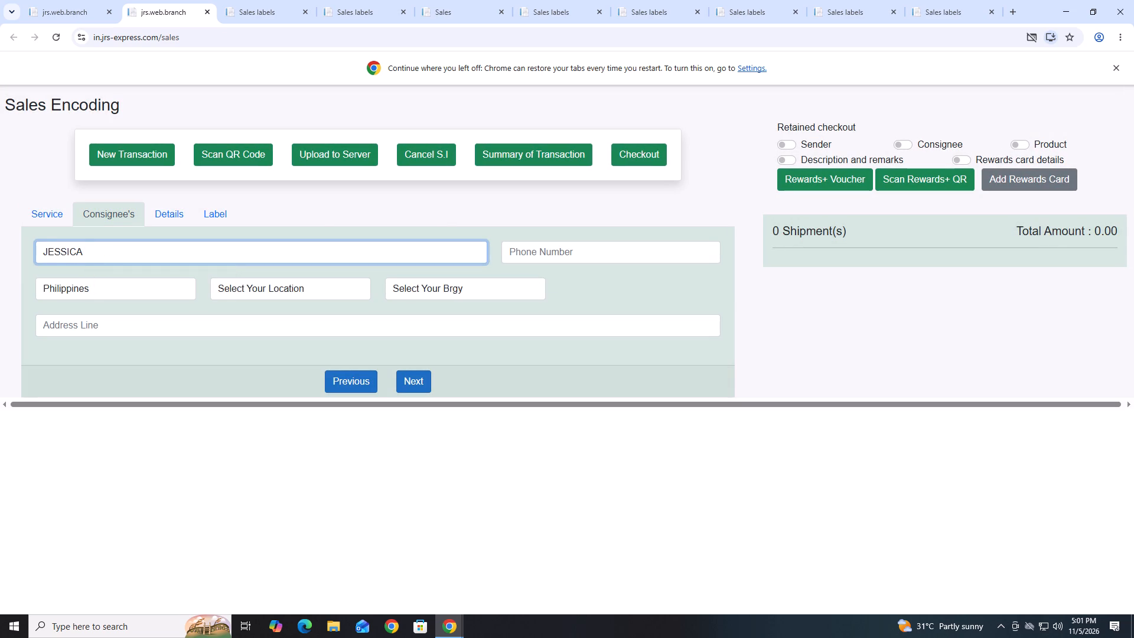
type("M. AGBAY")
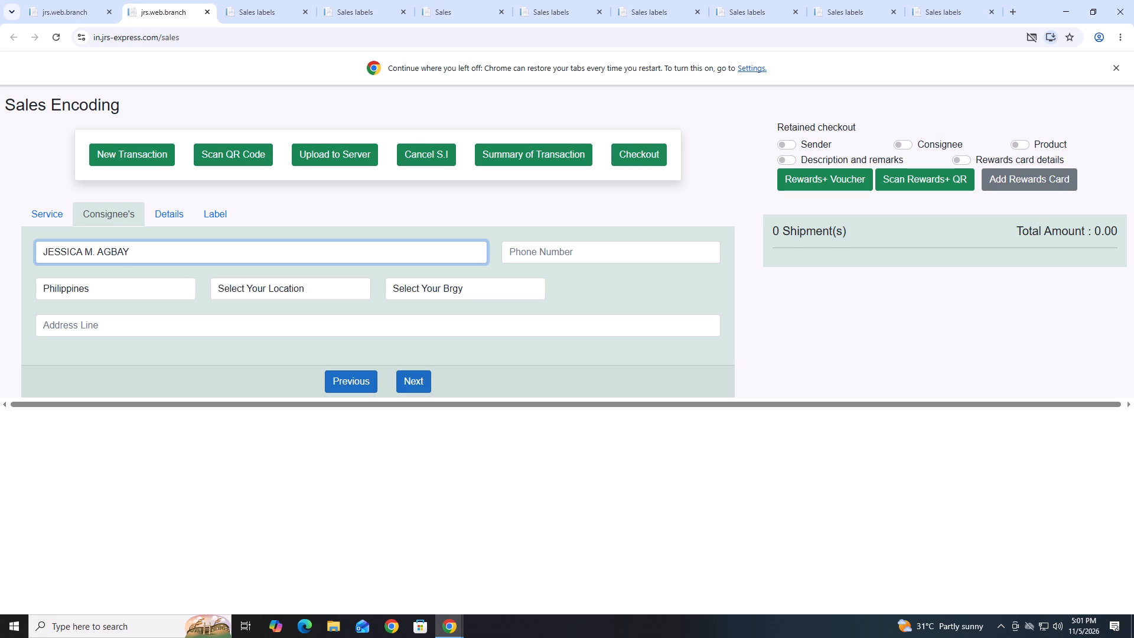
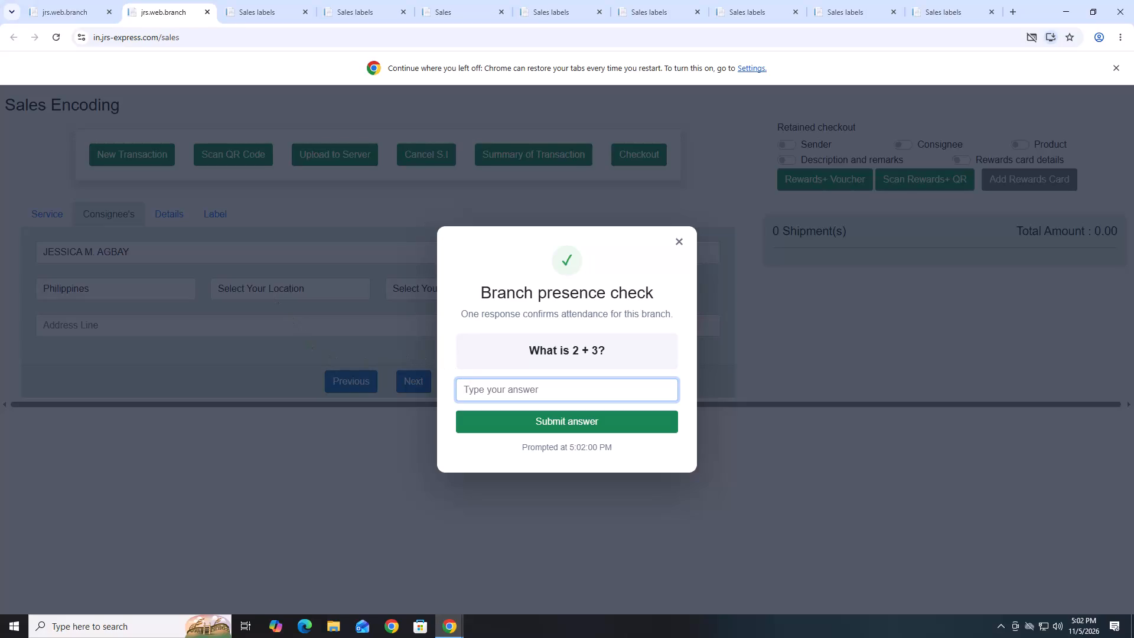
Answer the branch presence check with 5 and submit it.
left_click(473, 390)
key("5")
left_click(488, 424)
Set the consignee's location to Lemery, Batangas and enter the recipient's street address as the address line.
left_click(296, 289)
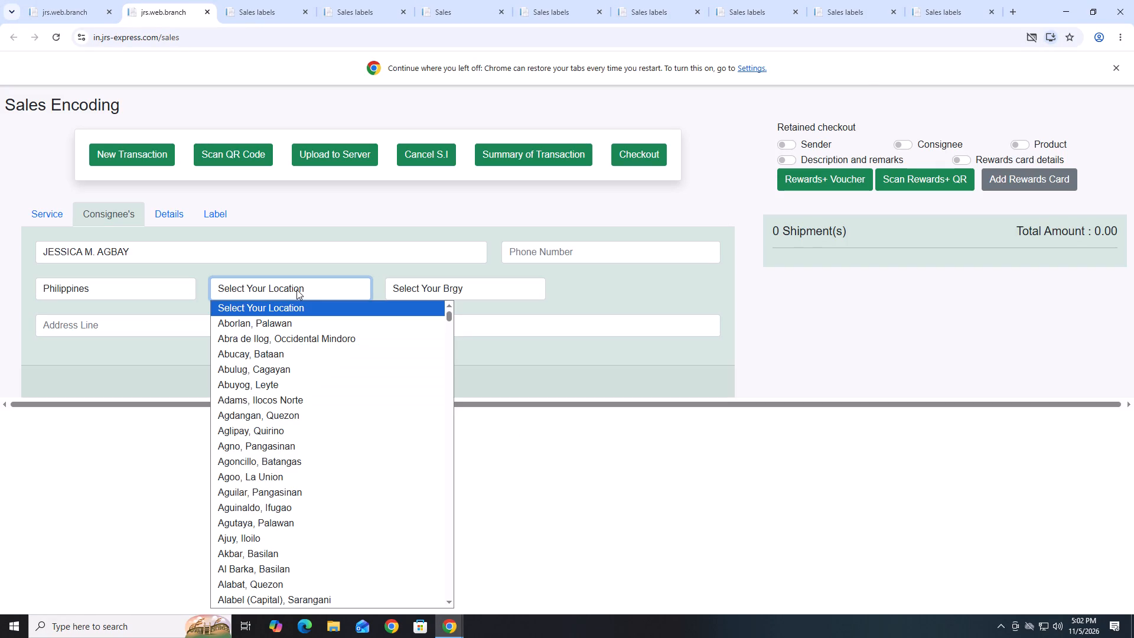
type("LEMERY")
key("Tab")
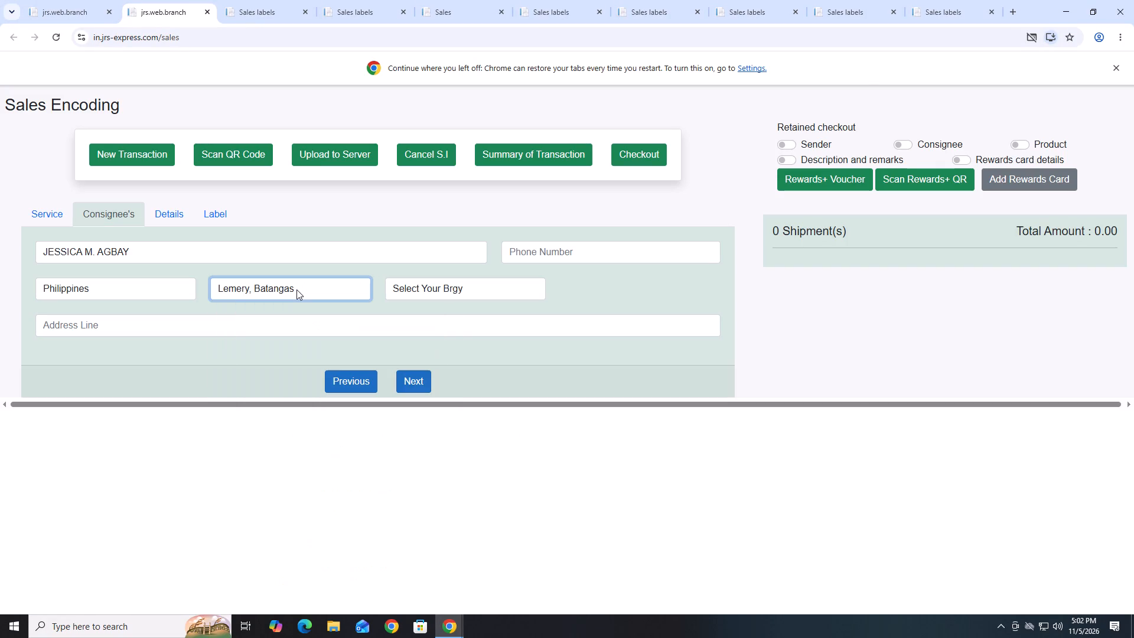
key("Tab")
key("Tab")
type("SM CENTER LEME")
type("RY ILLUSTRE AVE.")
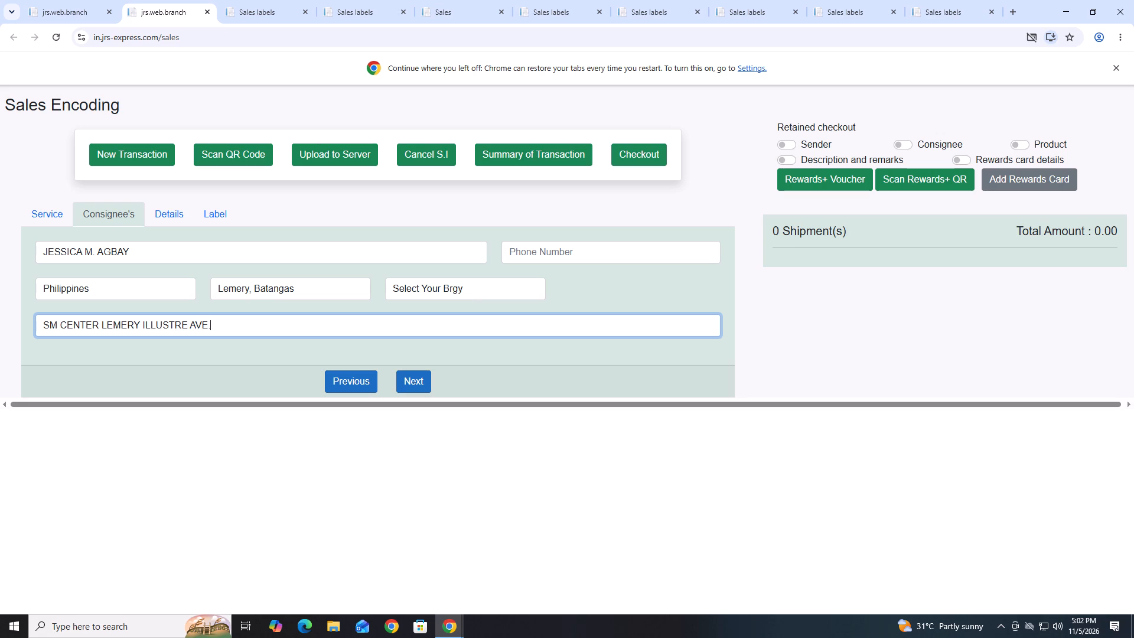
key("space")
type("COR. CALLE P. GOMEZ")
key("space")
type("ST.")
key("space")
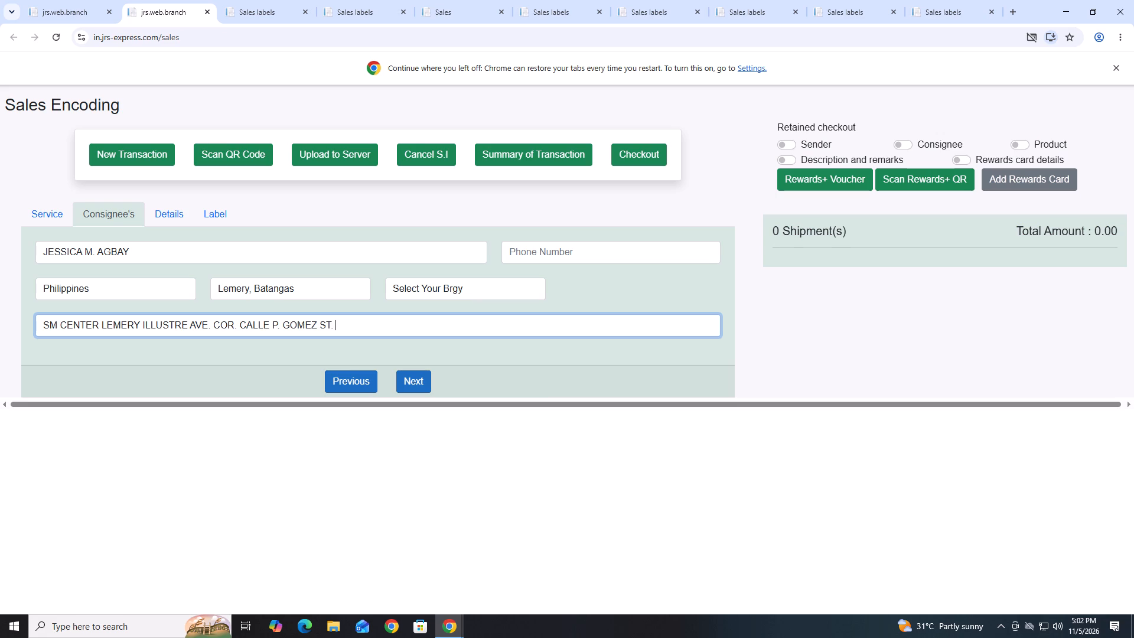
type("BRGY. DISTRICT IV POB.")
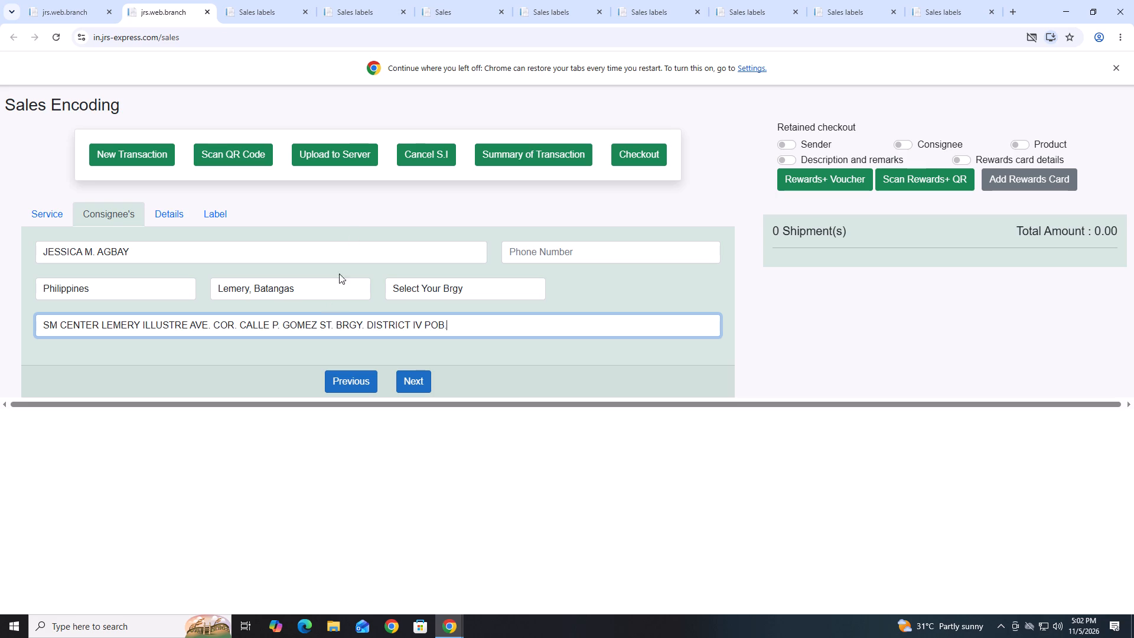
Set the consignee's barangay to District IV (Poblacion) and proceed to the shipment details.
left_click(447, 288)
left_click(451, 330)
left_click(461, 286)
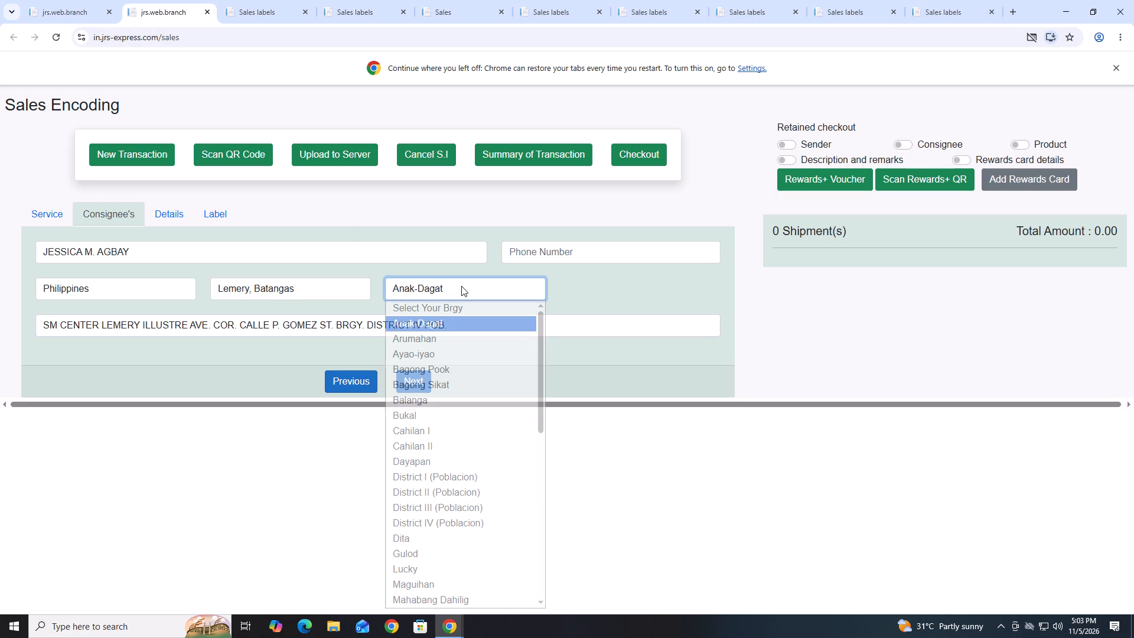
scroll(439, 523, "down", 7)
scroll(442, 502, "up", 7)
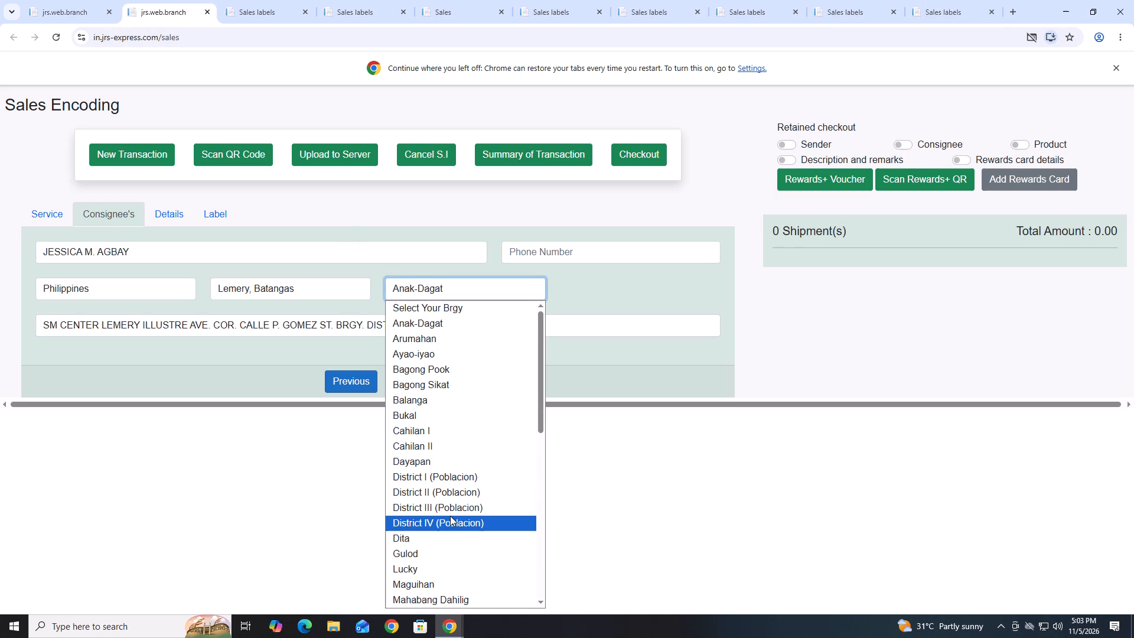
left_click(450, 516)
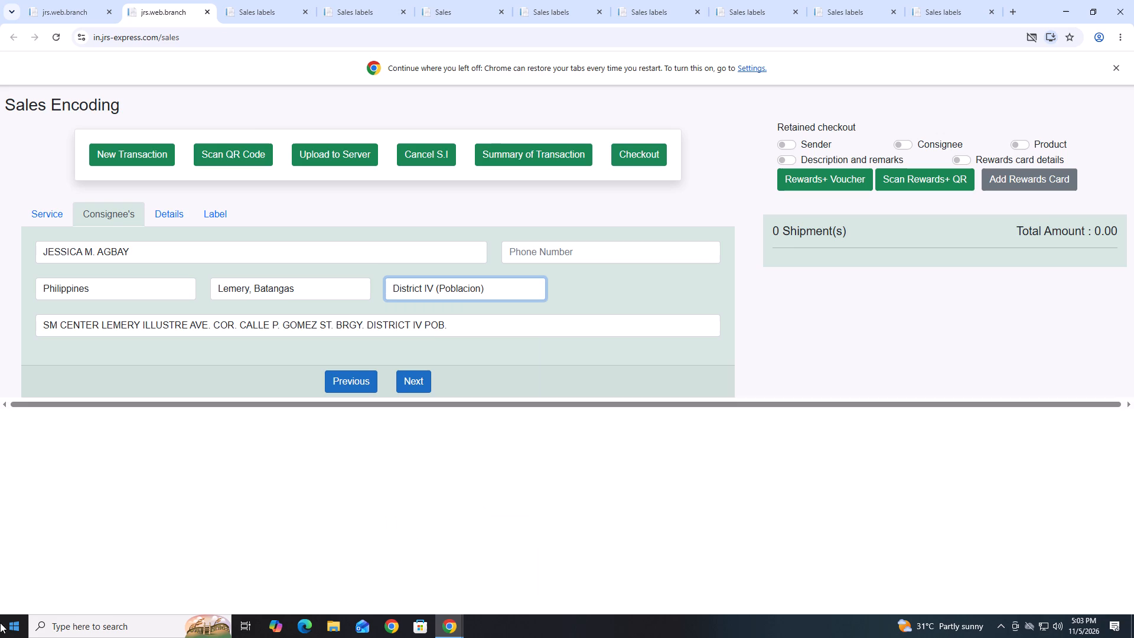
left_click(419, 377)
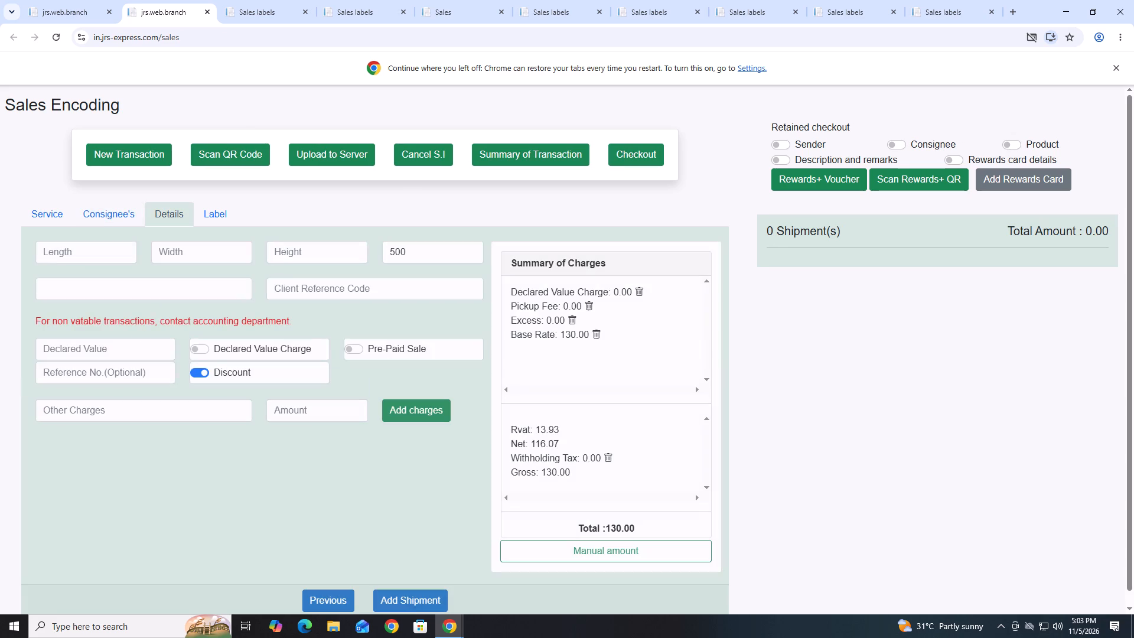
Turn on sender retention and add the 1 Pounder shipment with Documents as its description.
left_click(787, 141)
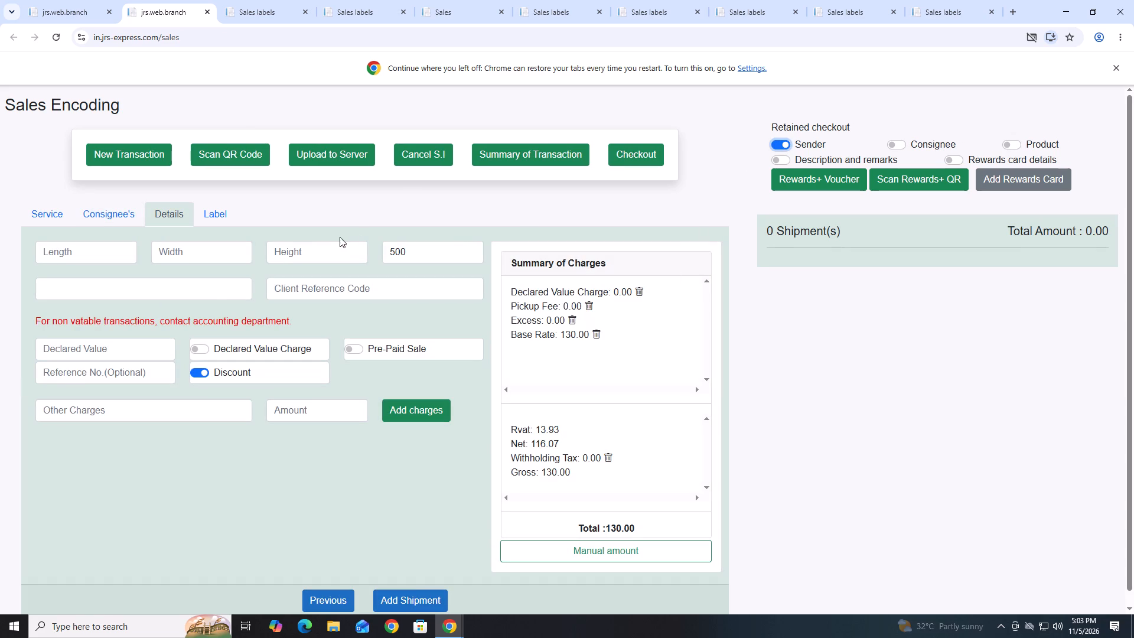
left_click(213, 300)
left_click(187, 366)
scroll(572, 523, "down", 3)
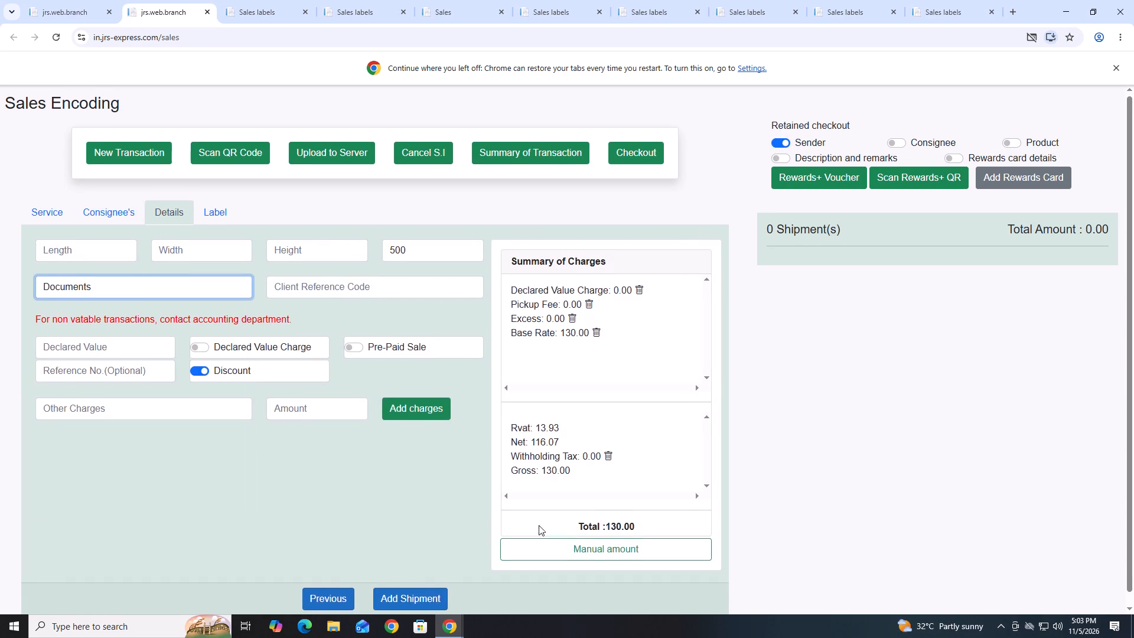
scroll(539, 525, "down", 4)
left_click(419, 598)
Check out the Lemery shipment as a Pick Up transaction and print its labels.
scroll(881, 411, "up", 3)
left_click(656, 160)
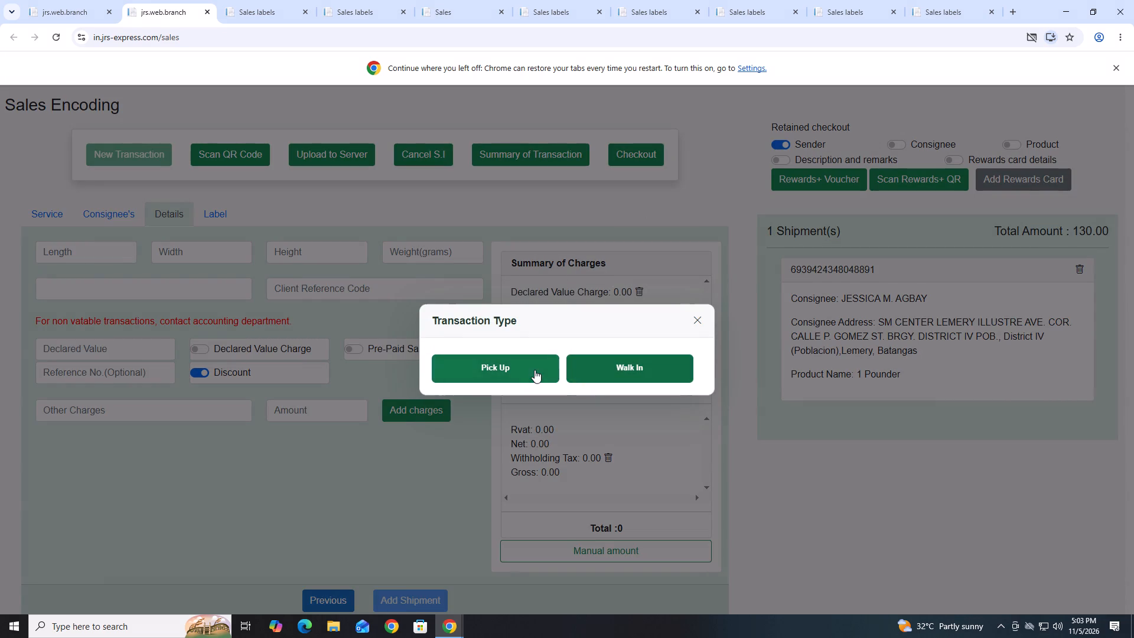
left_click(534, 370)
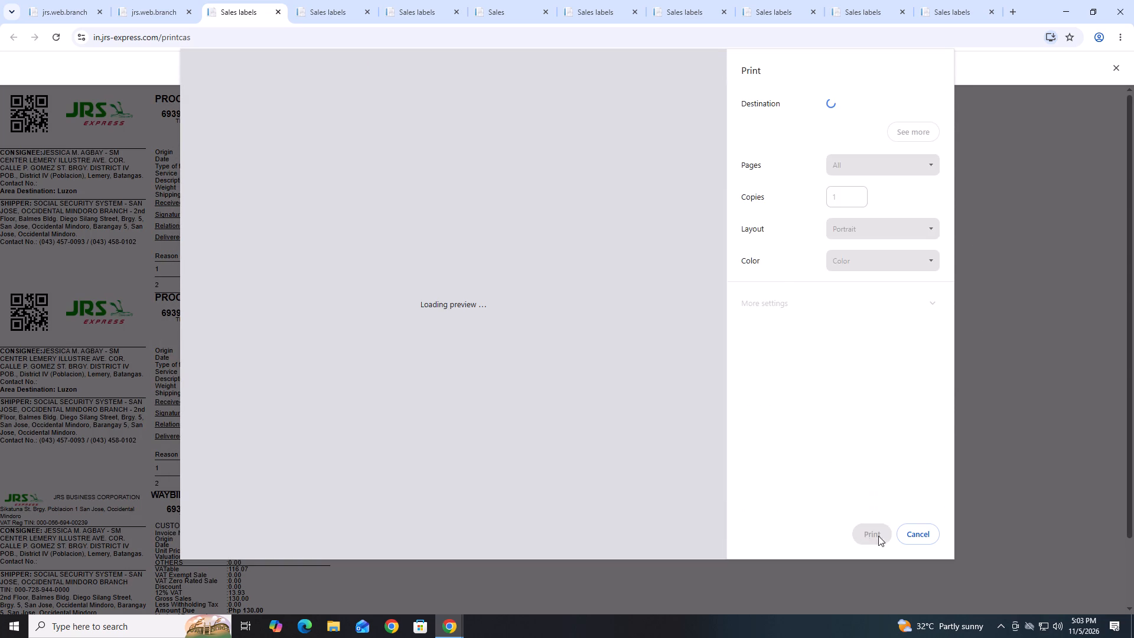
left_click(877, 536)
Return to sales encoding, choose the standard 1 Pounder pouch for another shipment and enter the recipient's name as consignee.
left_click(159, 0)
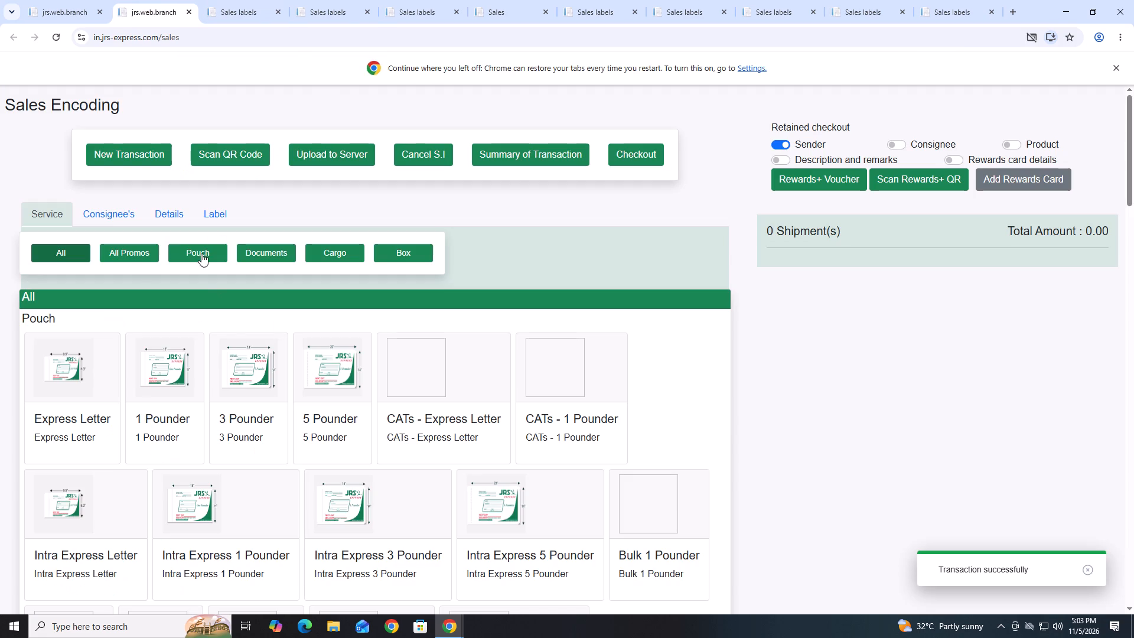
left_click(187, 419)
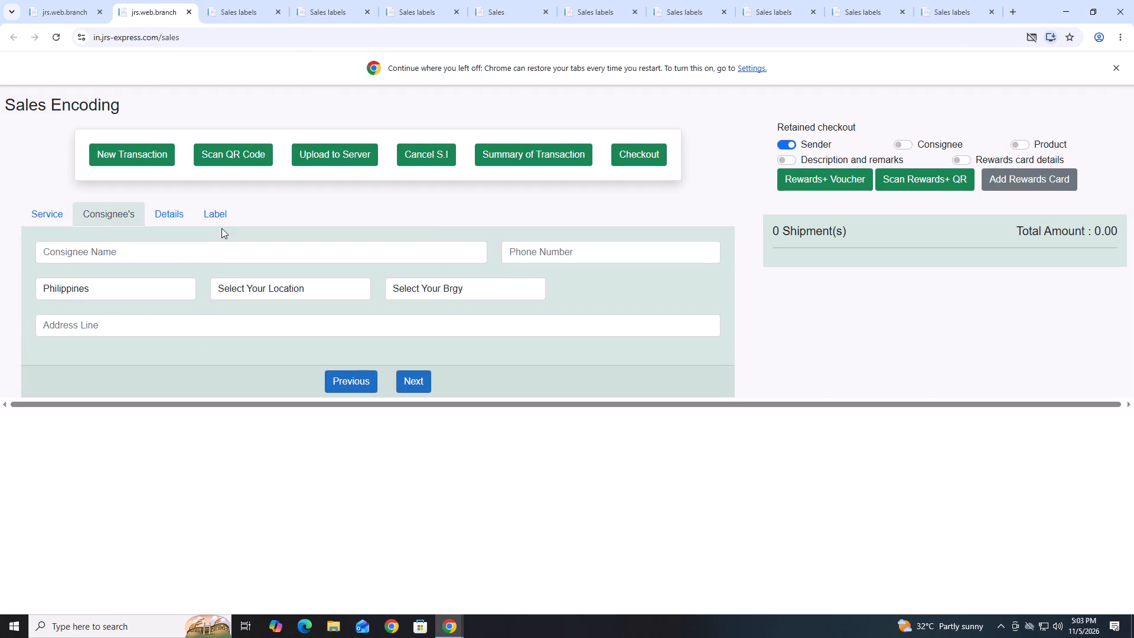
left_click(223, 246)
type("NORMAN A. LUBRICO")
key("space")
Set the consignee's location to Batangas City, Batangas and the barangay to Pallocan Kanluran.
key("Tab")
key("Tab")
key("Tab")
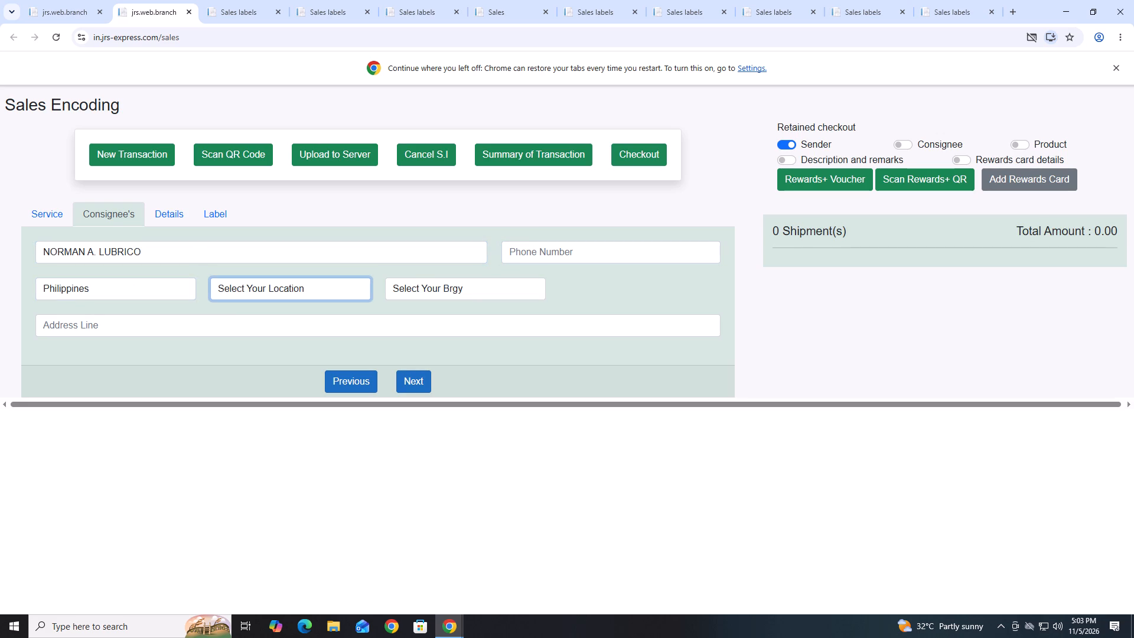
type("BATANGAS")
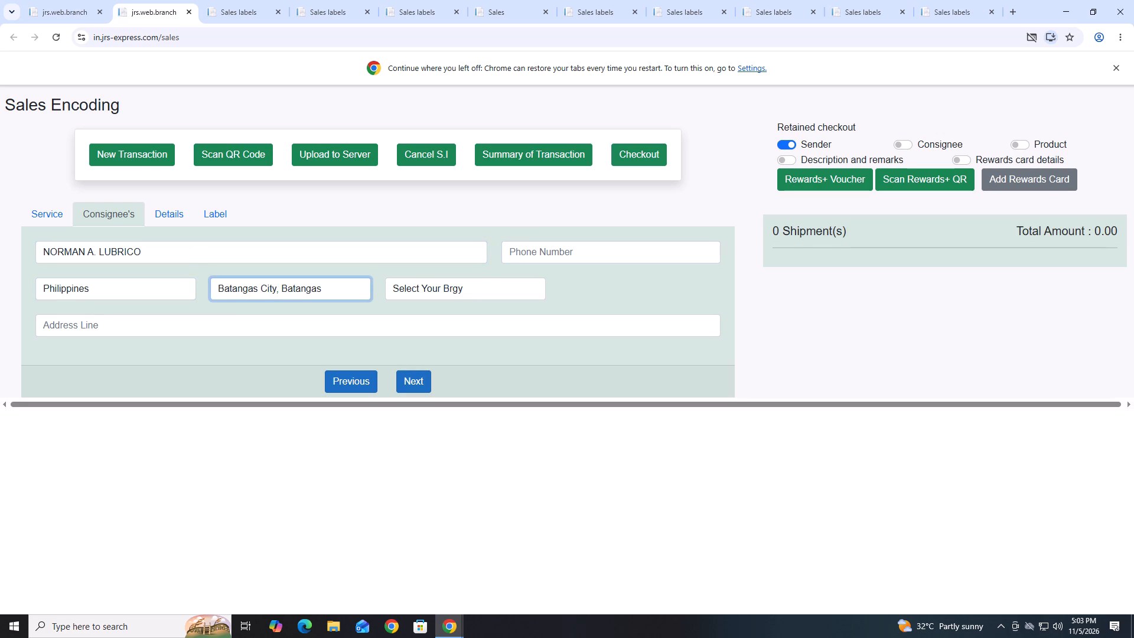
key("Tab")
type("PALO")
Enter the recipient's SSS Batangas office address as the address line and proceed to the shipment details.
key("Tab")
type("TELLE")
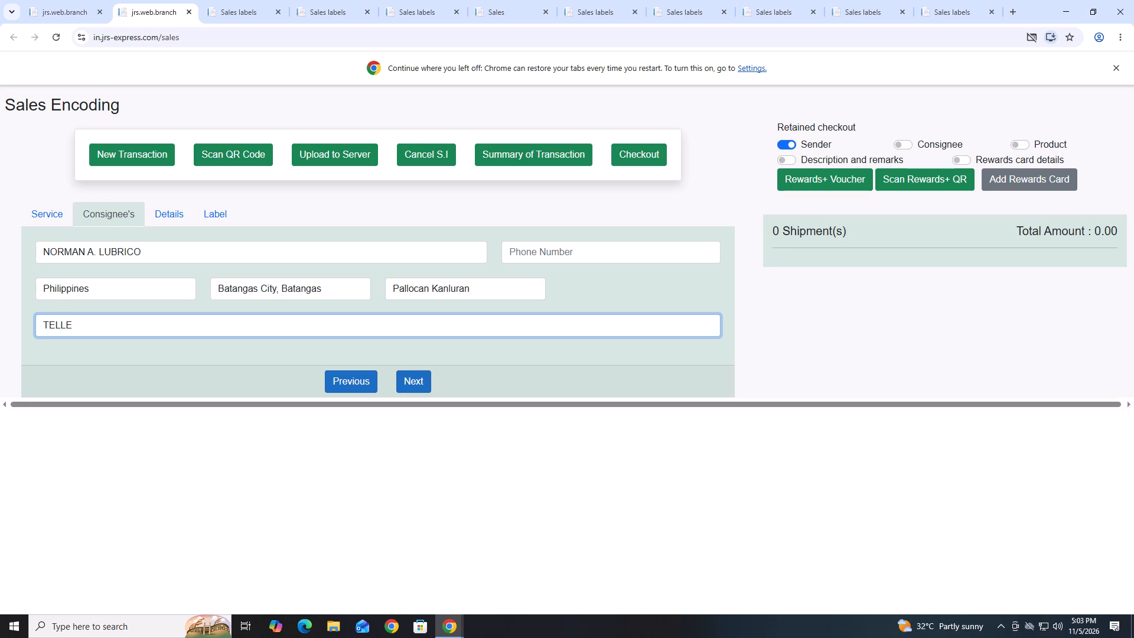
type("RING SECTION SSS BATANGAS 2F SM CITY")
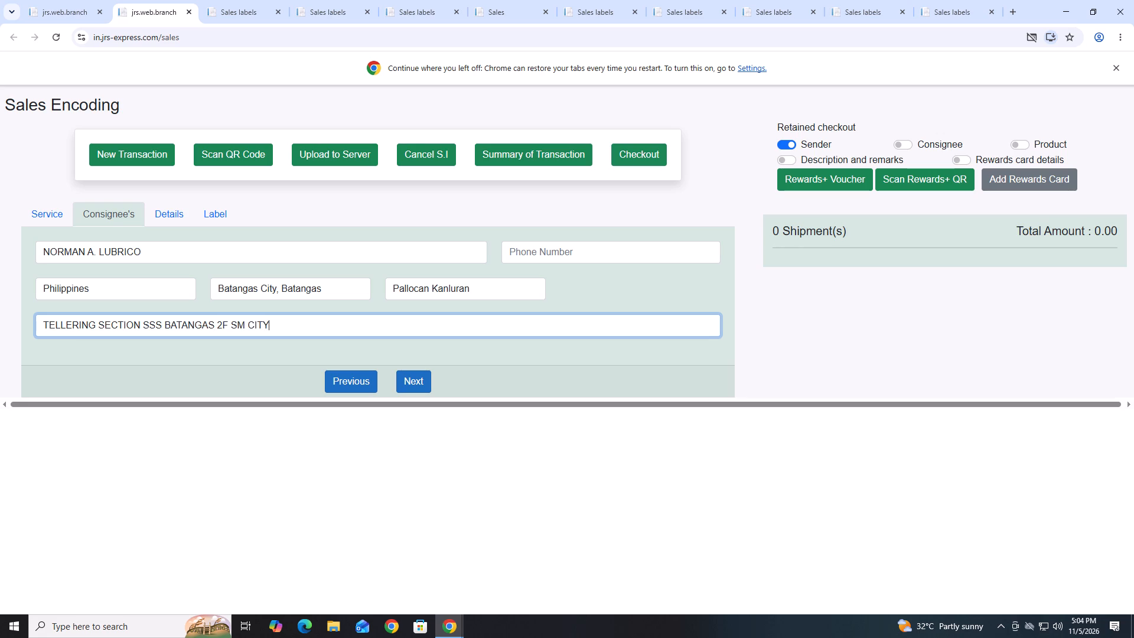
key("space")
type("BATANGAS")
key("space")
left_click(426, 381)
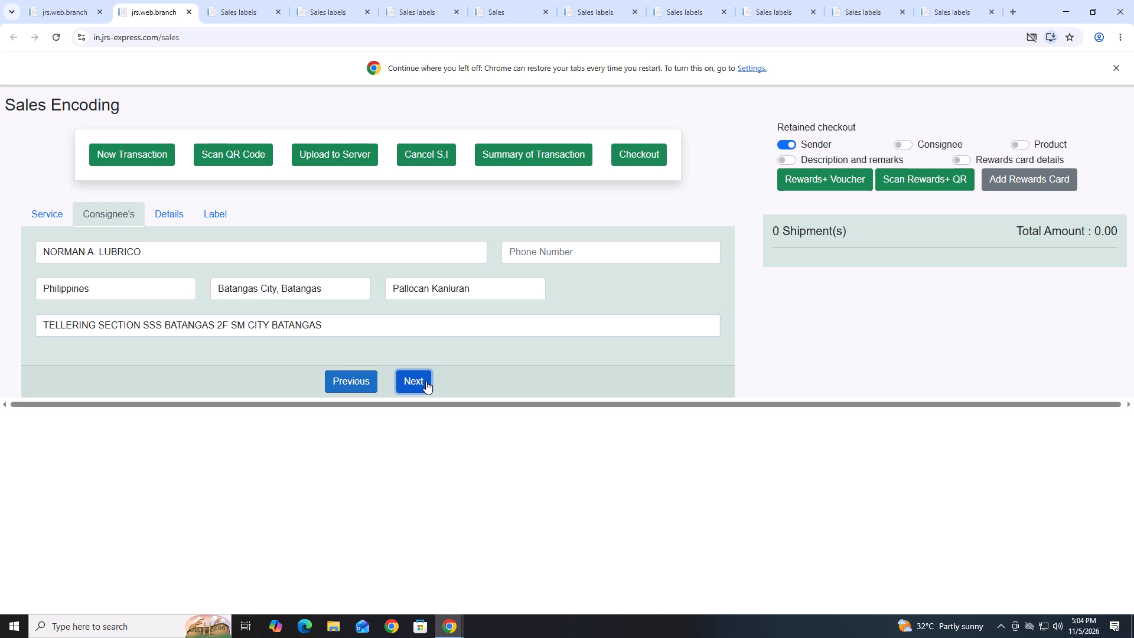
Set the contents description to Documents and add the Batangas City shipment.
left_click(198, 282)
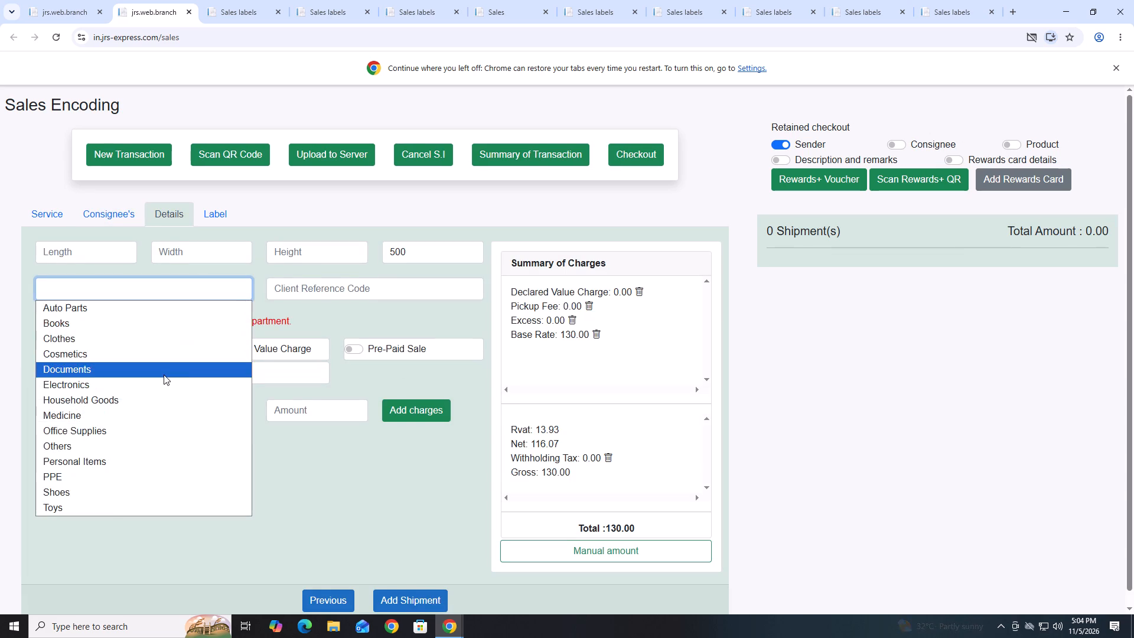
left_click(164, 375)
scroll(321, 467, "down", 7)
left_click(393, 594)
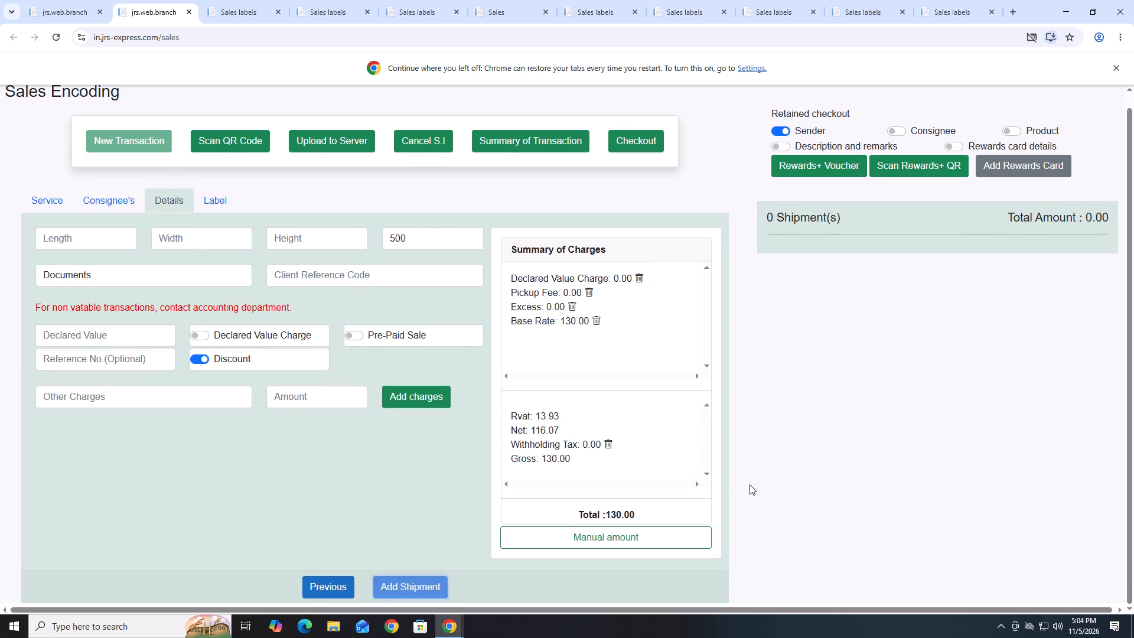
Check out the Batangas City shipment as a Pick Up transaction and print its labels.
scroll(943, 405, "up", 4)
left_click(605, 149)
left_click(625, 162)
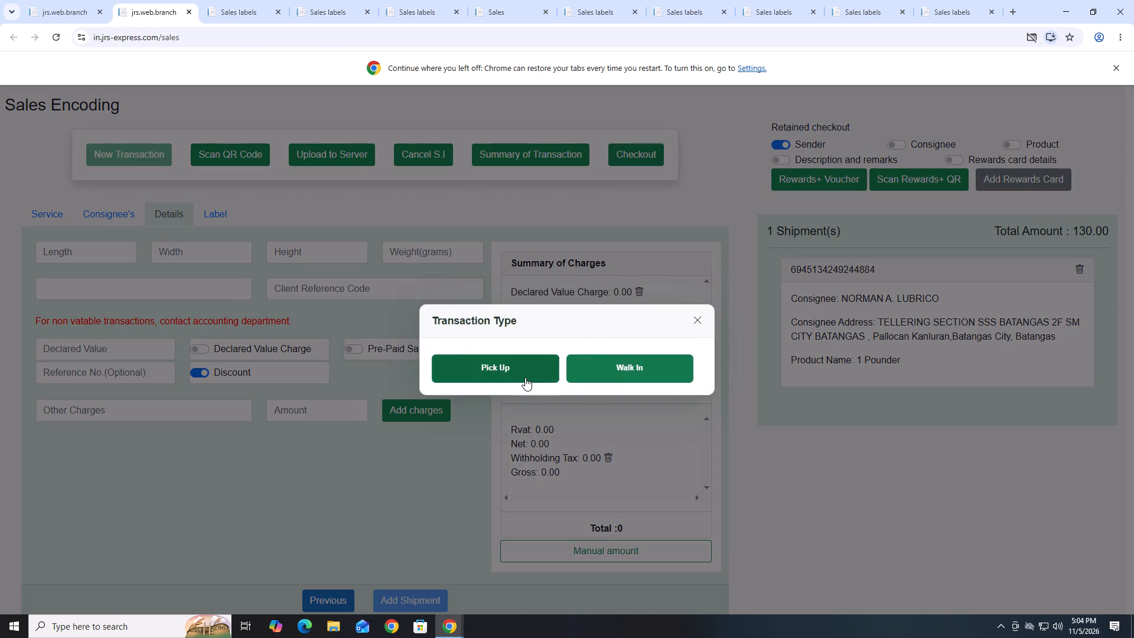
left_click(525, 377)
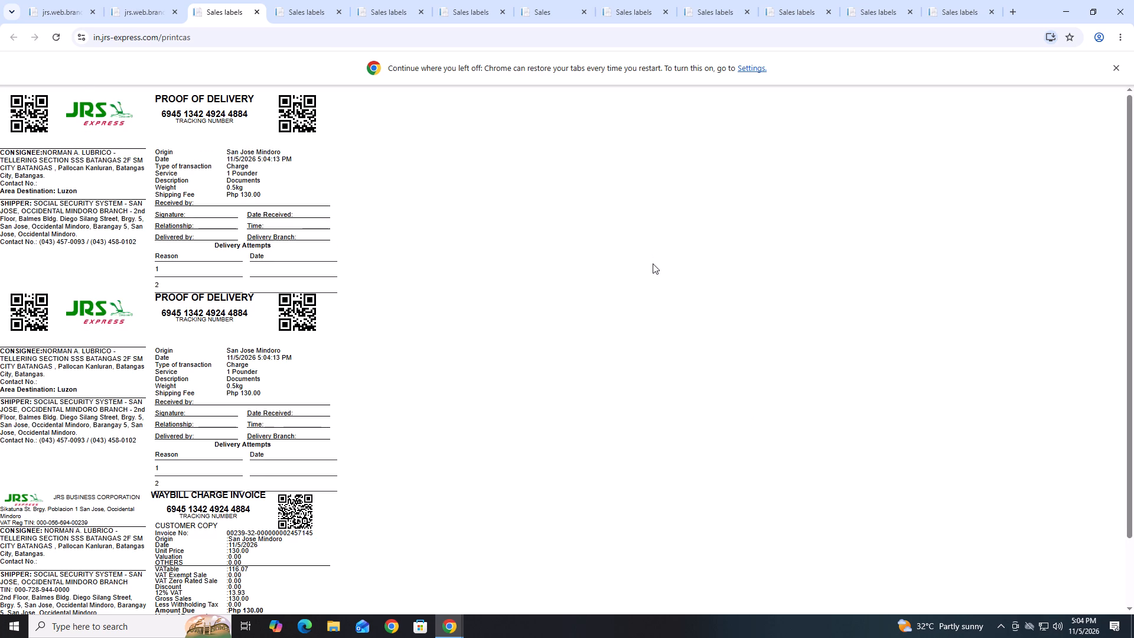
left_click(881, 539)
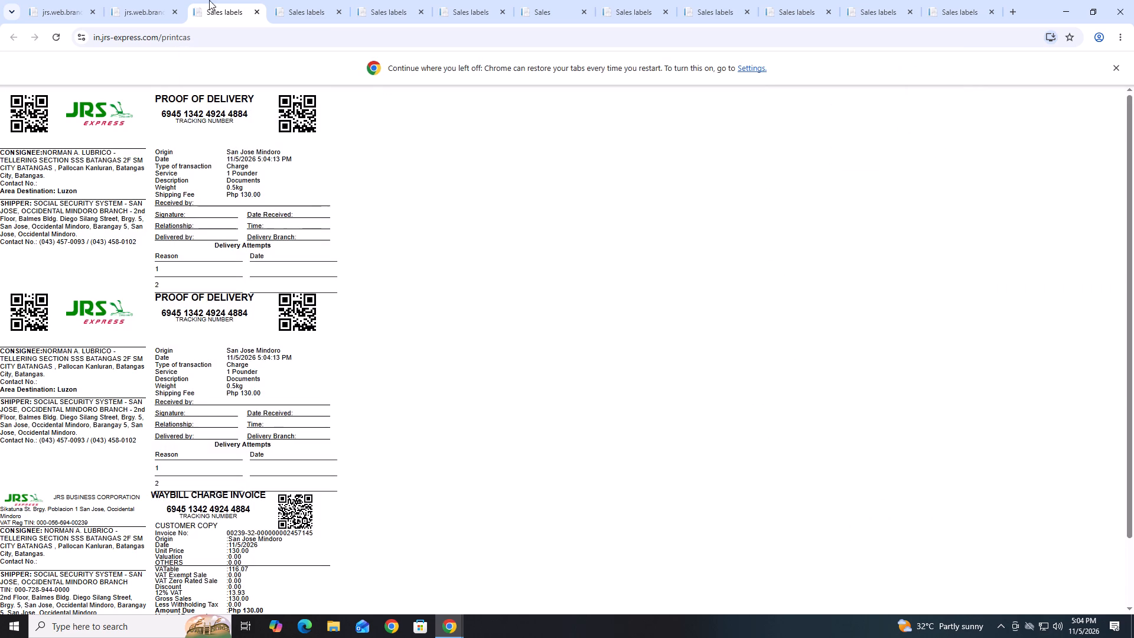
Return to sales encoding, turn off sender retention and start a new Charge transaction with cleared sender information.
left_click(146, 1)
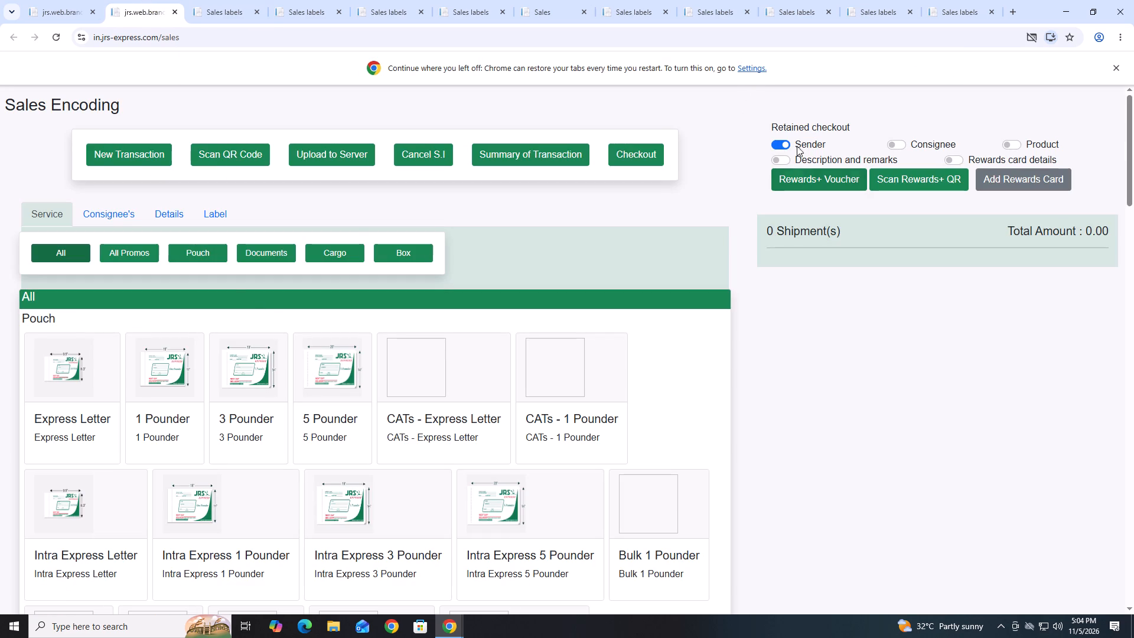
left_click(772, 147)
left_click(138, 148)
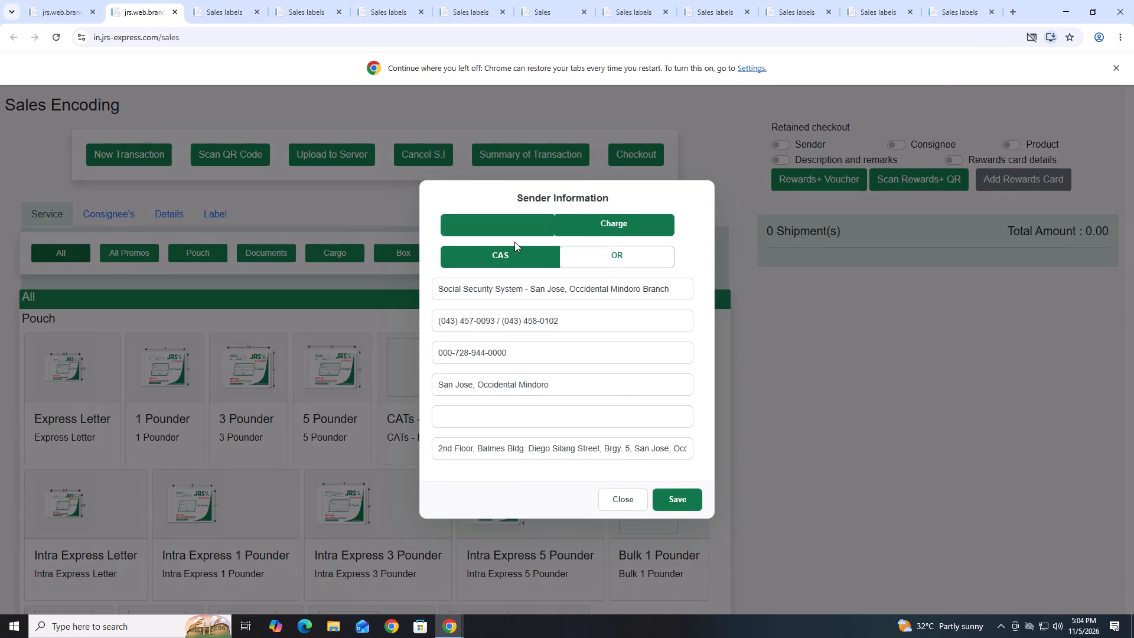
left_click(514, 229)
left_click(592, 225)
Choose the Labangan, San Jose branch of Motortrade Nationwide Corporation as the charge client.
left_click(588, 283)
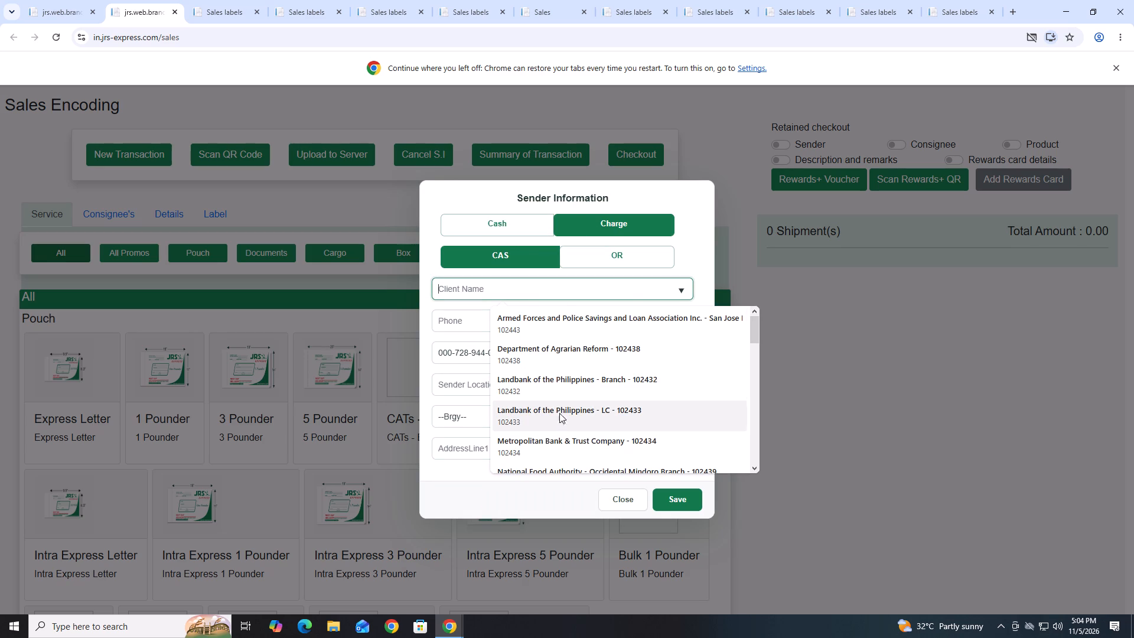
scroll(566, 401, "down", 5)
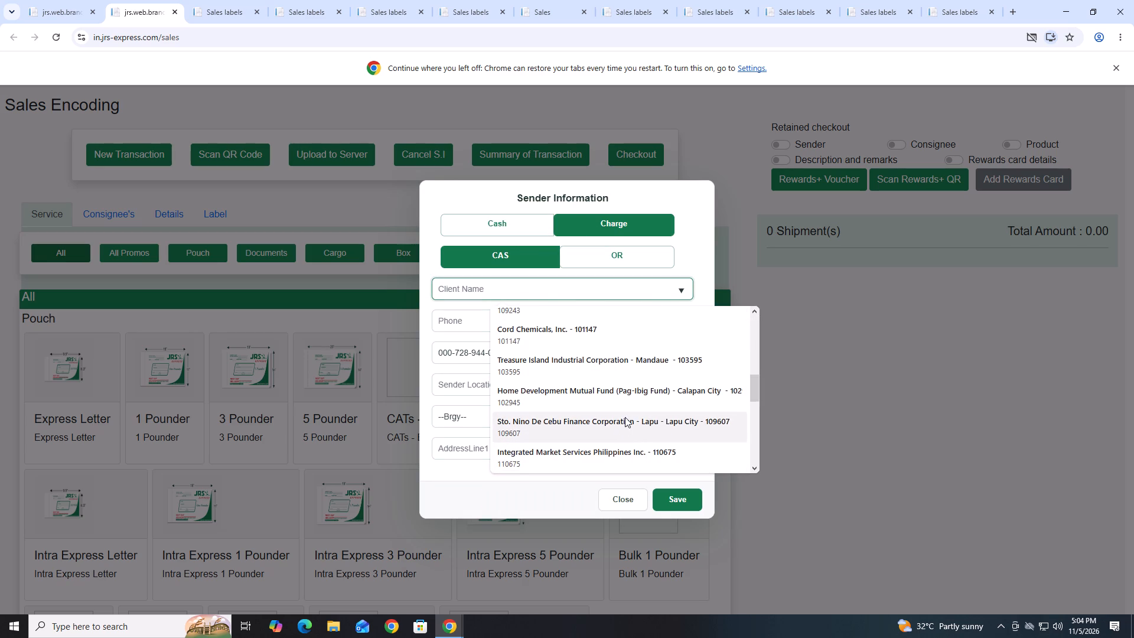
scroll(630, 388, "up", 6)
scroll(643, 328, "up", 4)
scroll(624, 375, "down", 1)
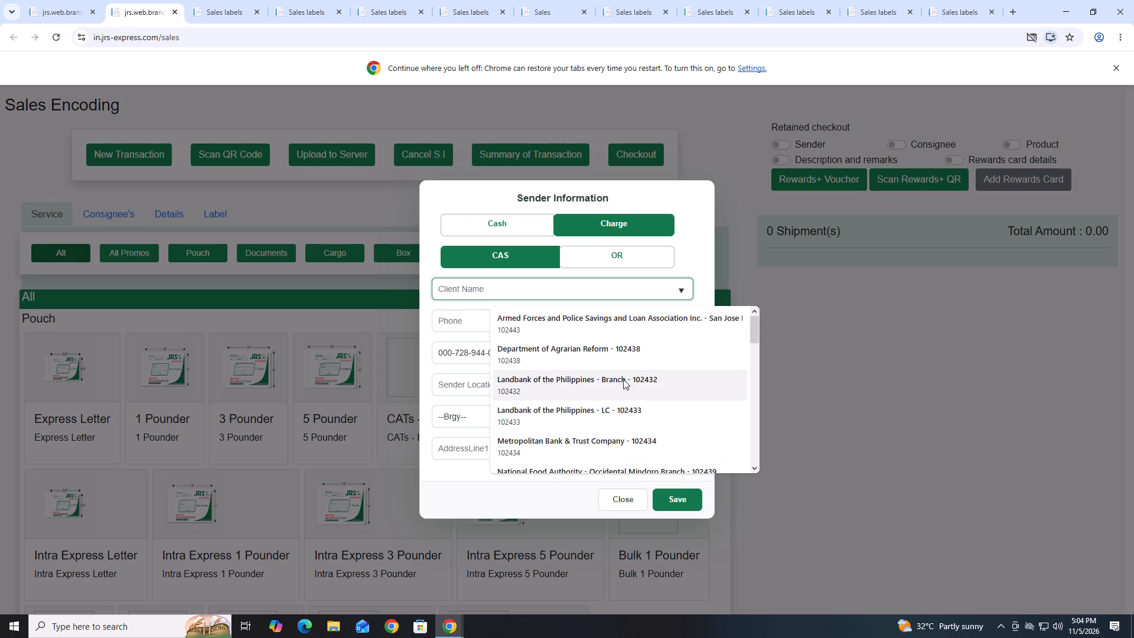
scroll(621, 409, "down", 3)
left_click(641, 375)
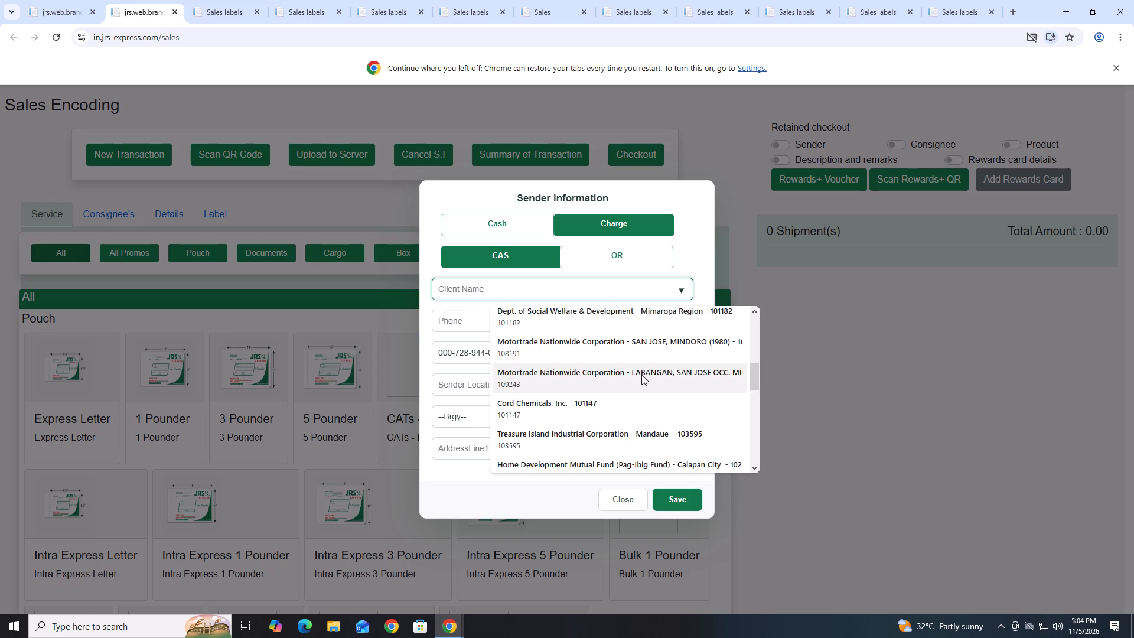
Set the sender location to San Jose, Occidental Mindoro and save the sender information.
left_click_drag(469, 385, 365, 390)
key("BackSpace")
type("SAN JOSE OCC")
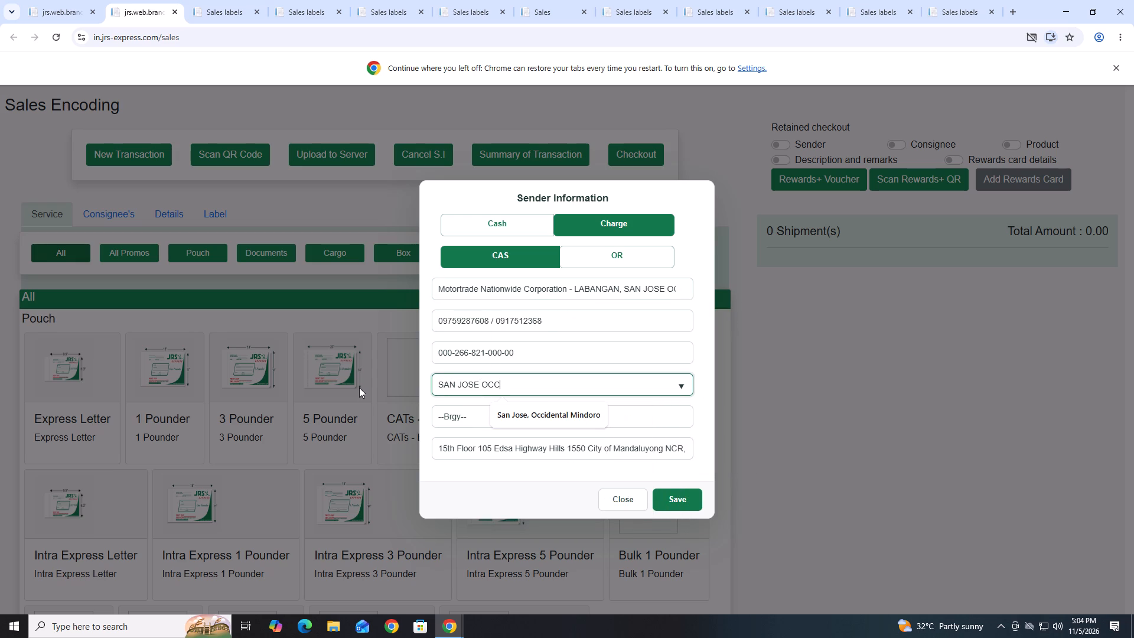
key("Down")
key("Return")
left_click(740, 402)
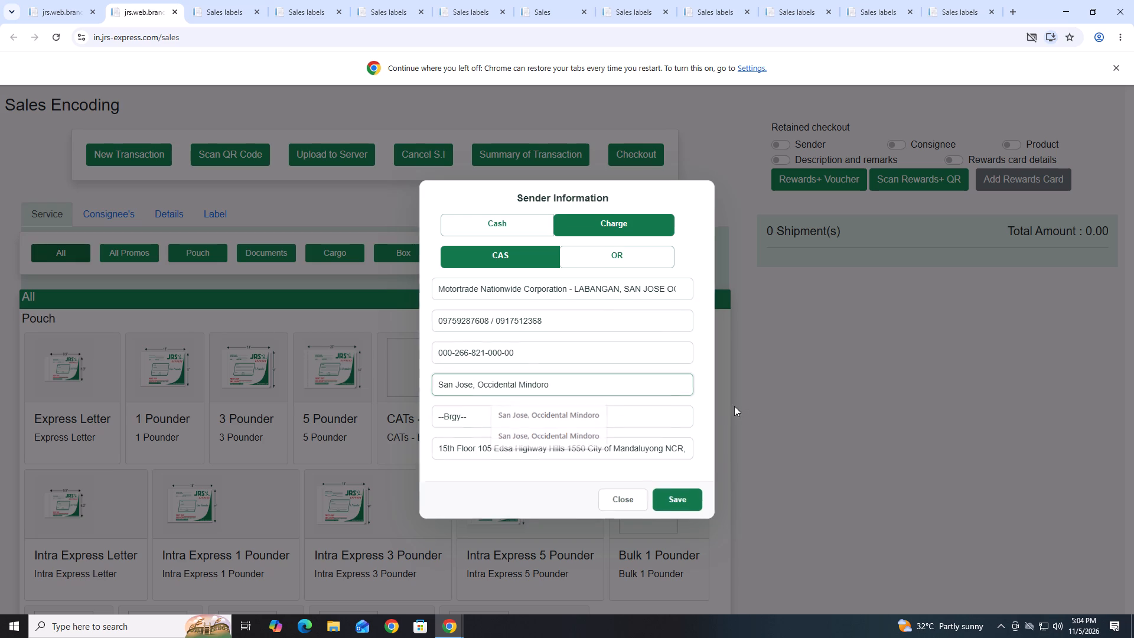
left_click(690, 507)
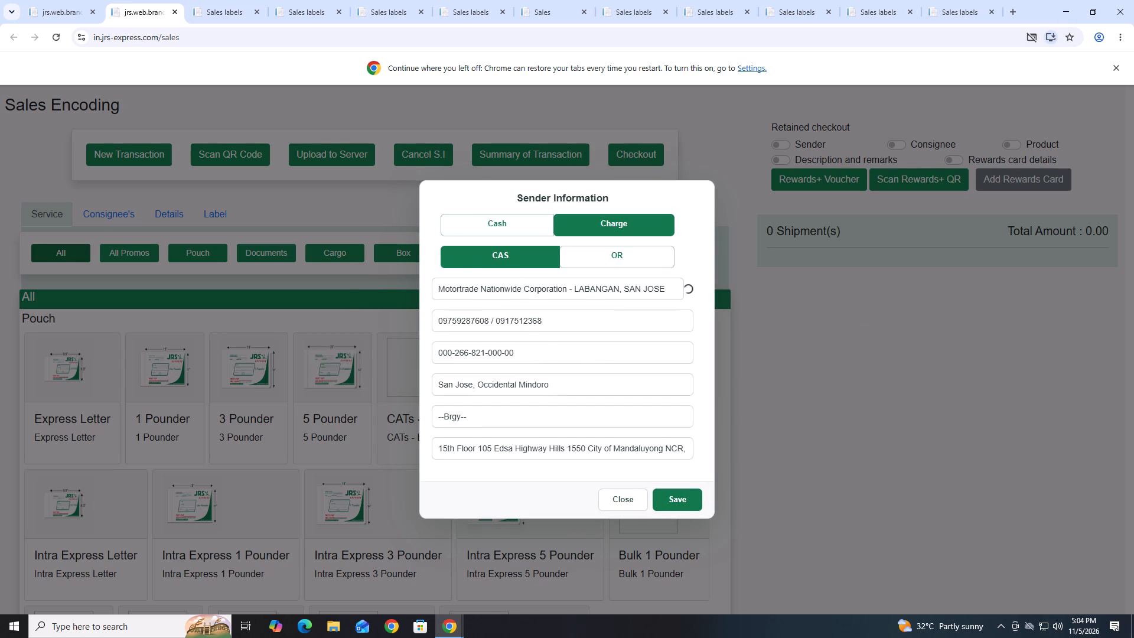
Choose the Express Letter service and enter MNC MAILING CENTER in Mandaluyong City, Metro Manila as the consignee.
left_click(71, 402)
left_click(115, 261)
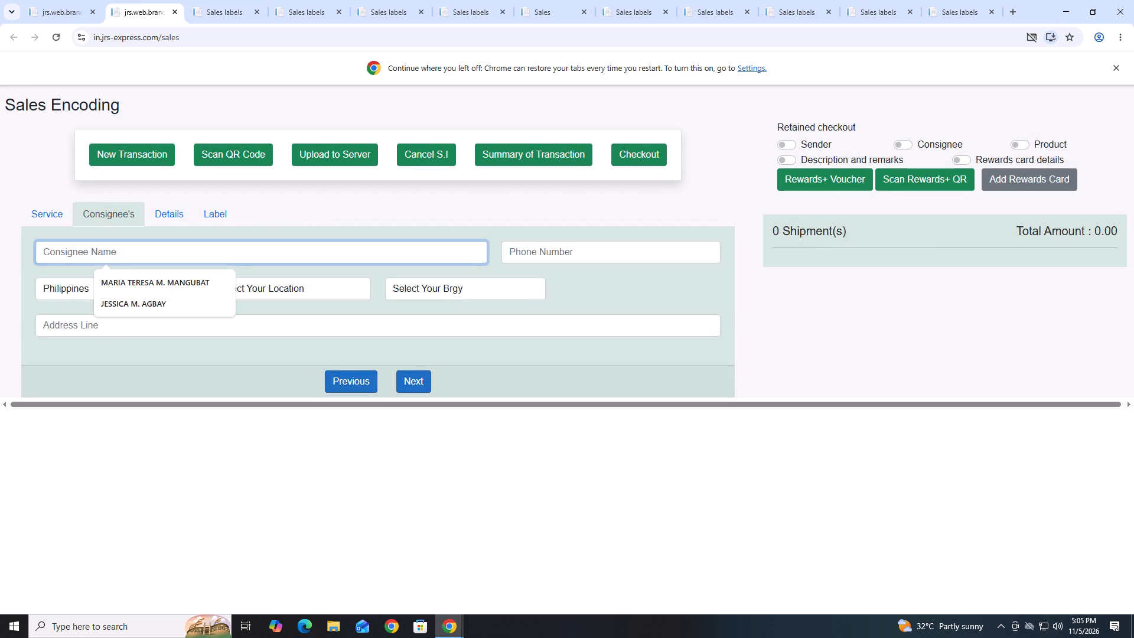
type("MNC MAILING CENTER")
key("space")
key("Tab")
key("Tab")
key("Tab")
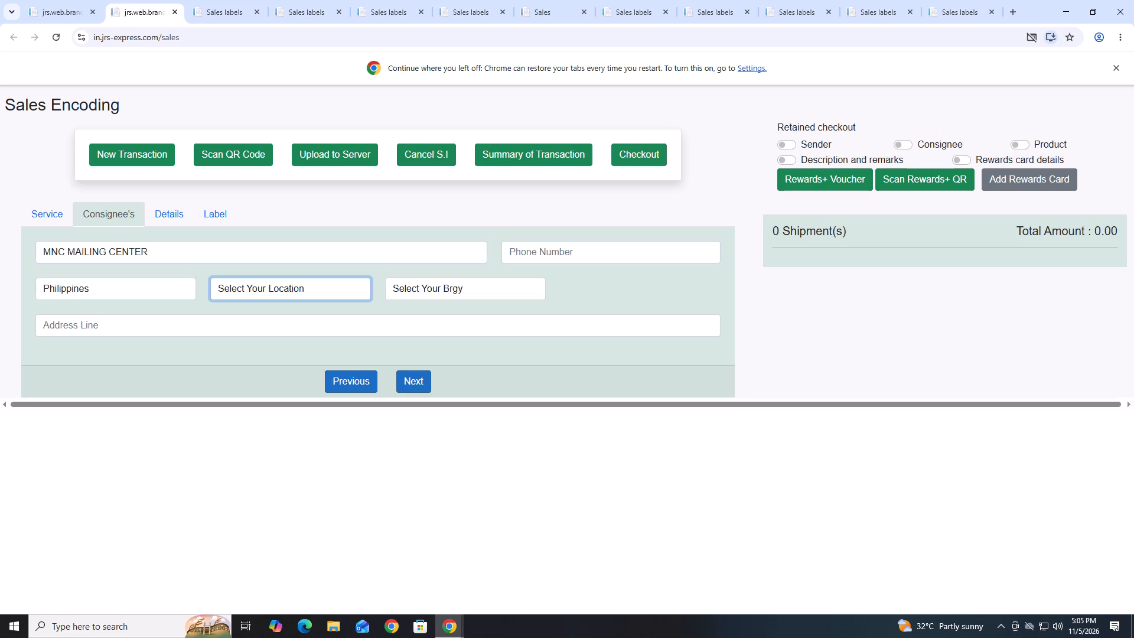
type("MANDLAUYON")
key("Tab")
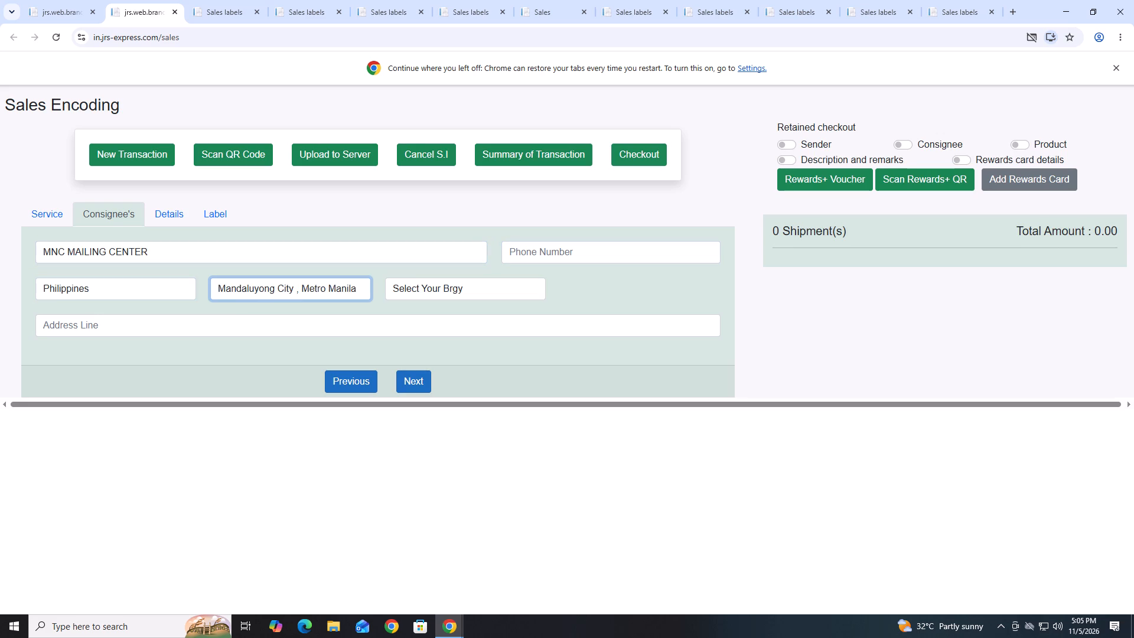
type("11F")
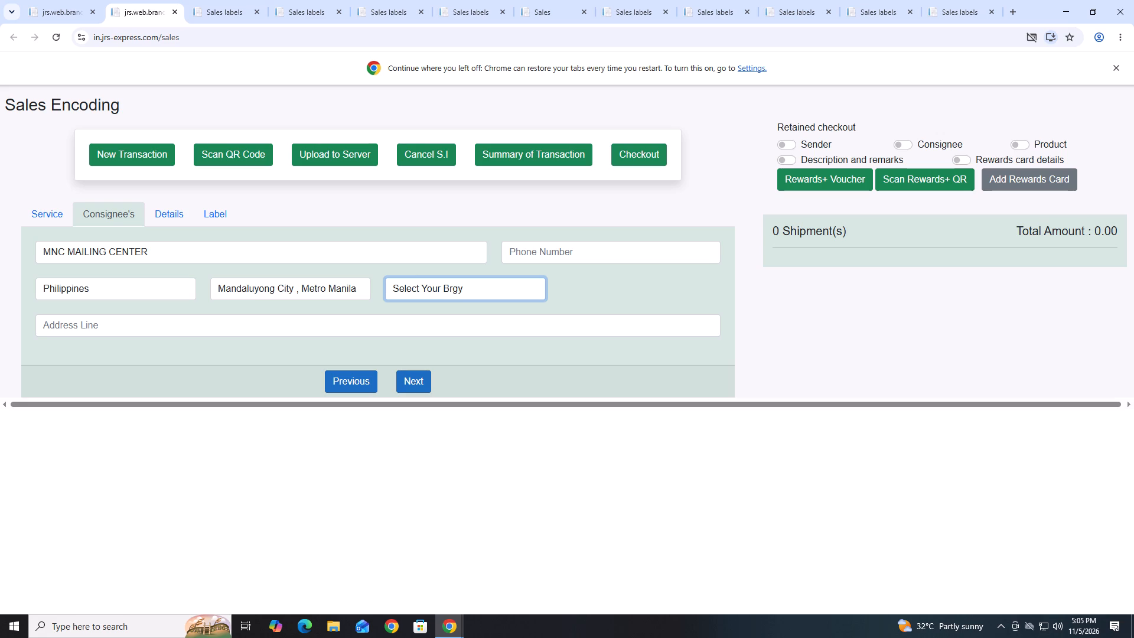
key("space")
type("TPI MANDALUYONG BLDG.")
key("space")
Enter the consignee's street address, select barangay Addition Hills and continue to the shipment details.
left_click(136, 326)
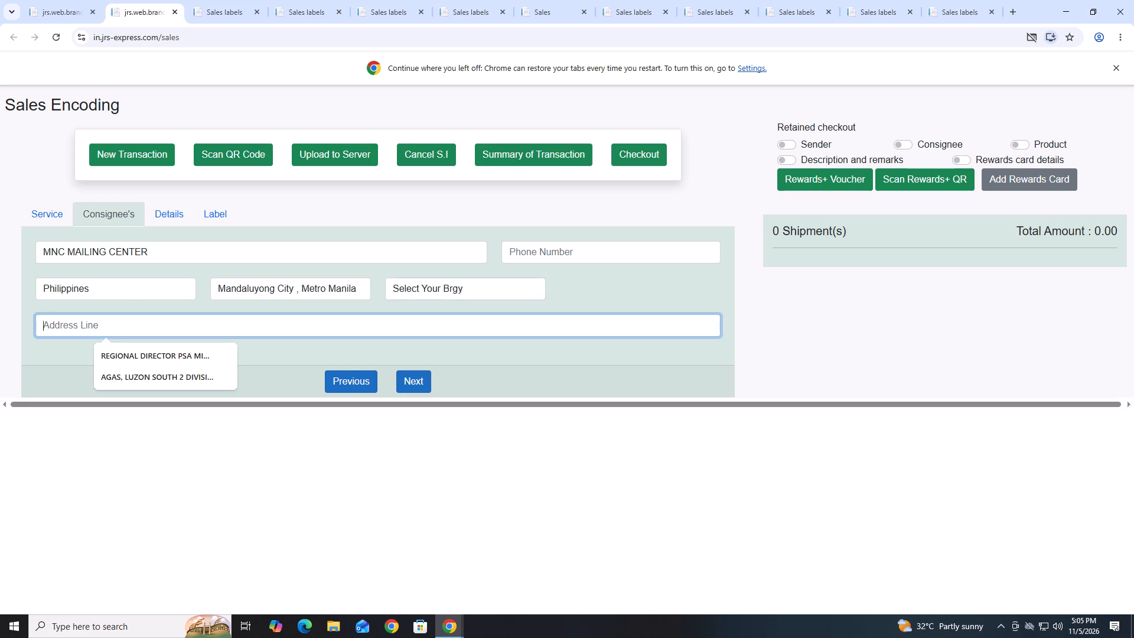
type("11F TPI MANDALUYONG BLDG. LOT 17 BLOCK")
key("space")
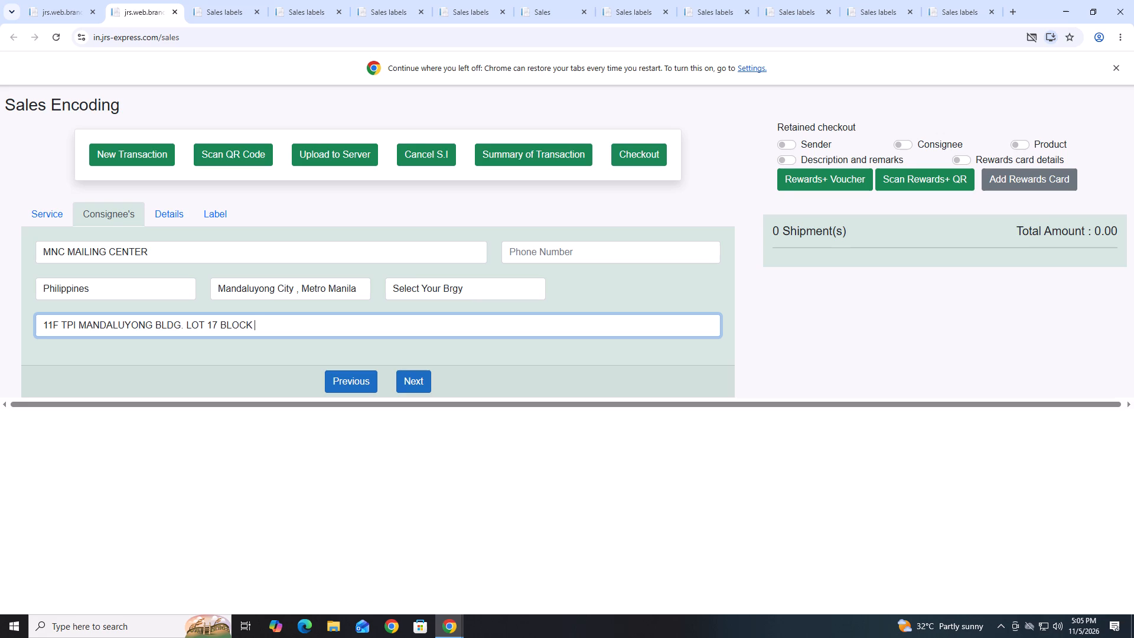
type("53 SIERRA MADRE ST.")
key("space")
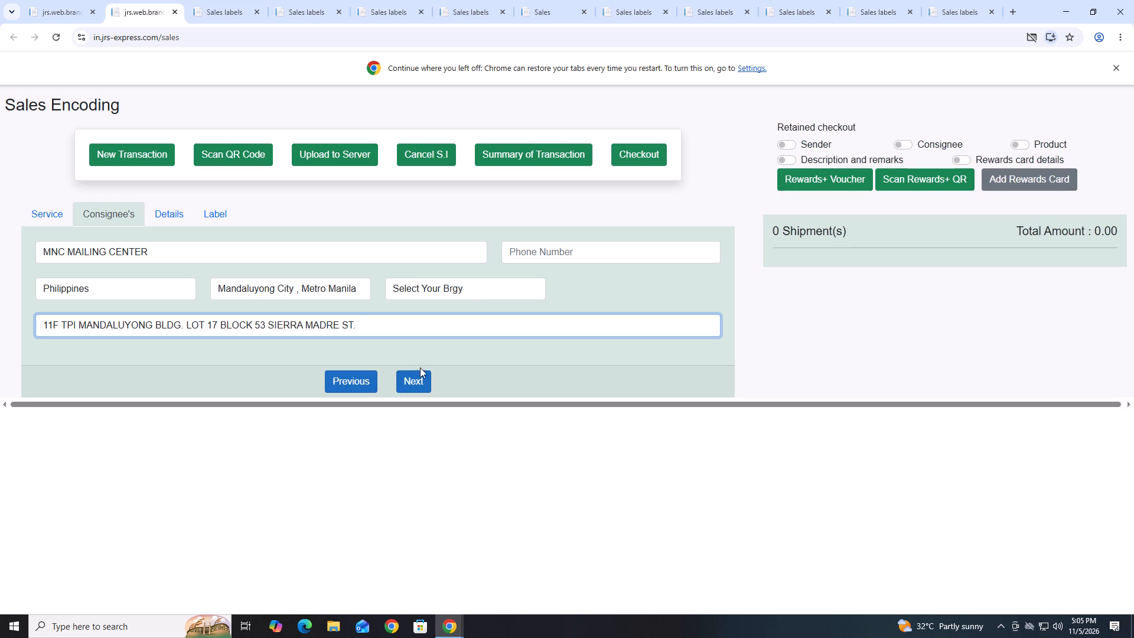
left_click(456, 293)
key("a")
left_click(456, 293)
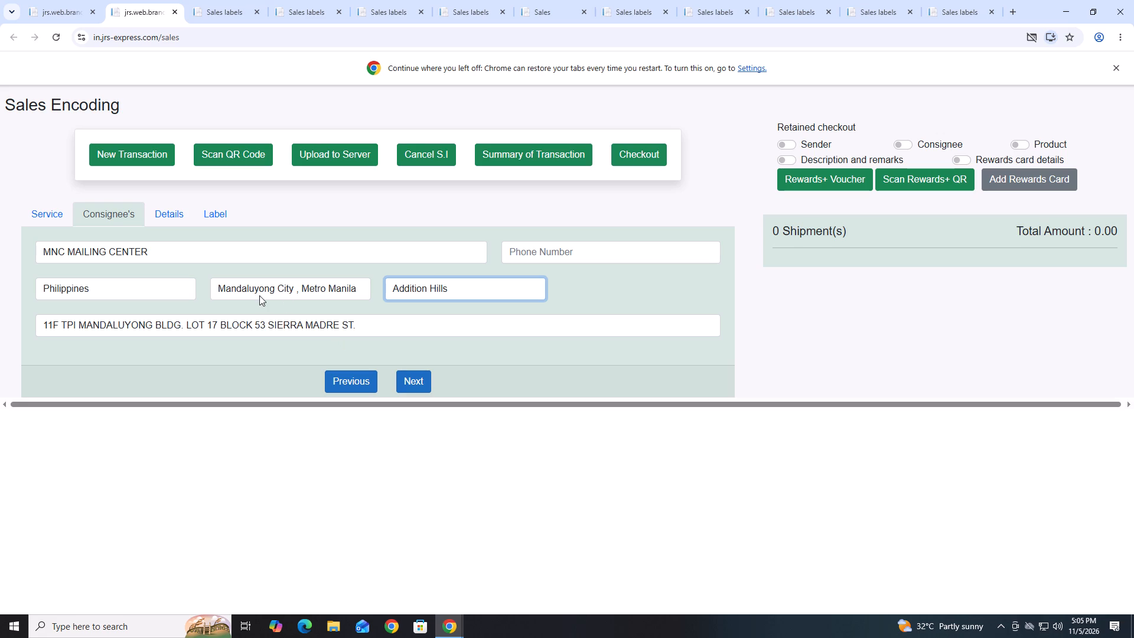
left_click(419, 375)
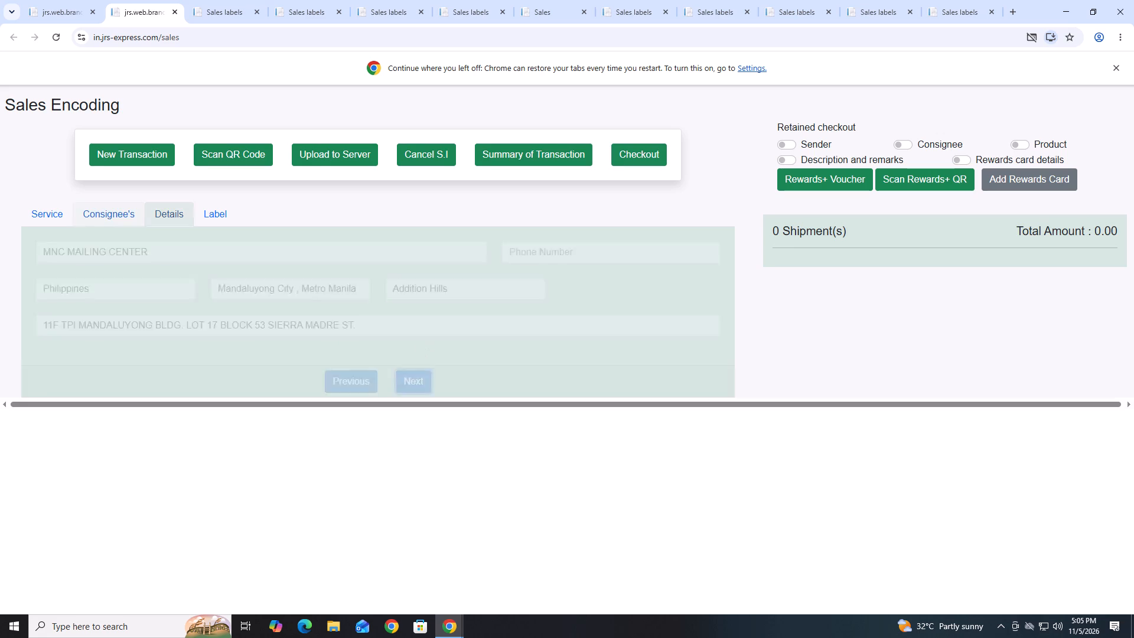
Set the contents description to Documents.
left_click(224, 280)
left_click(181, 364)
Add the Mandaluyong City shipment with an FSC Air charge and an FSC charge of 12.
scroll(201, 462, "down", 5)
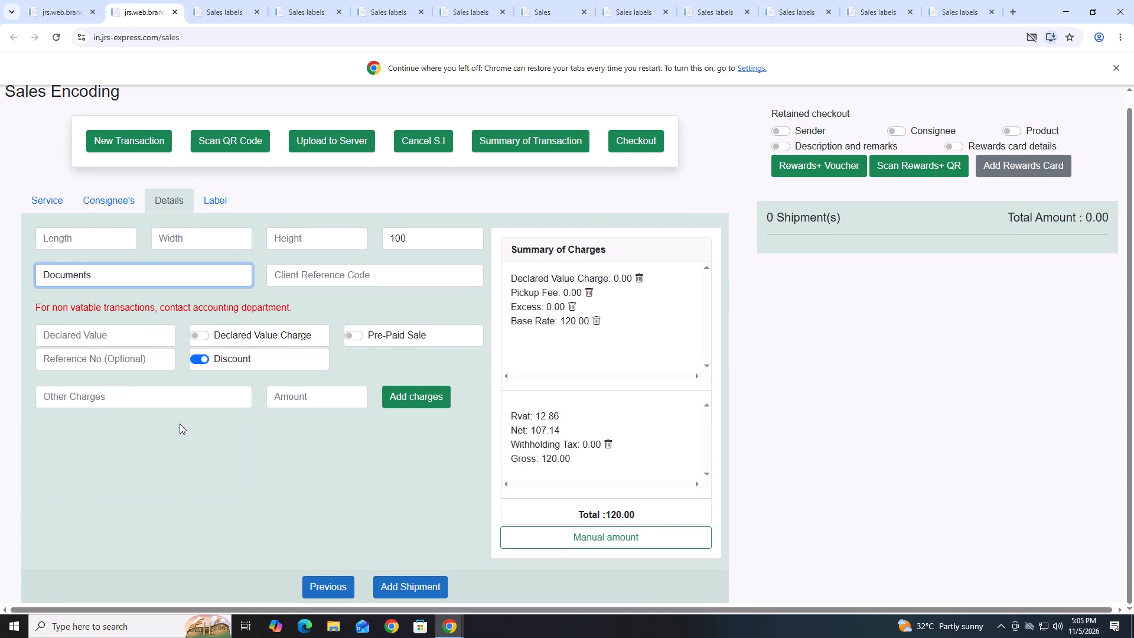
left_click(177, 397)
scroll(170, 451, "down", 6)
left_click(134, 503)
left_click(113, 399)
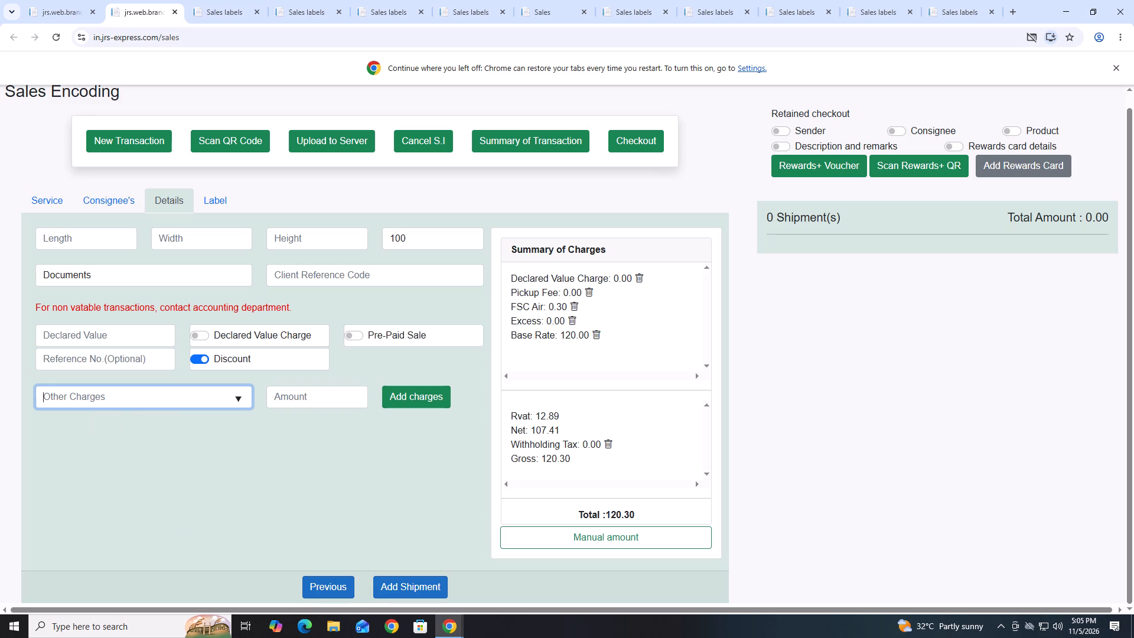
scroll(108, 483, "down", 7)
left_click(105, 522)
left_click(313, 391)
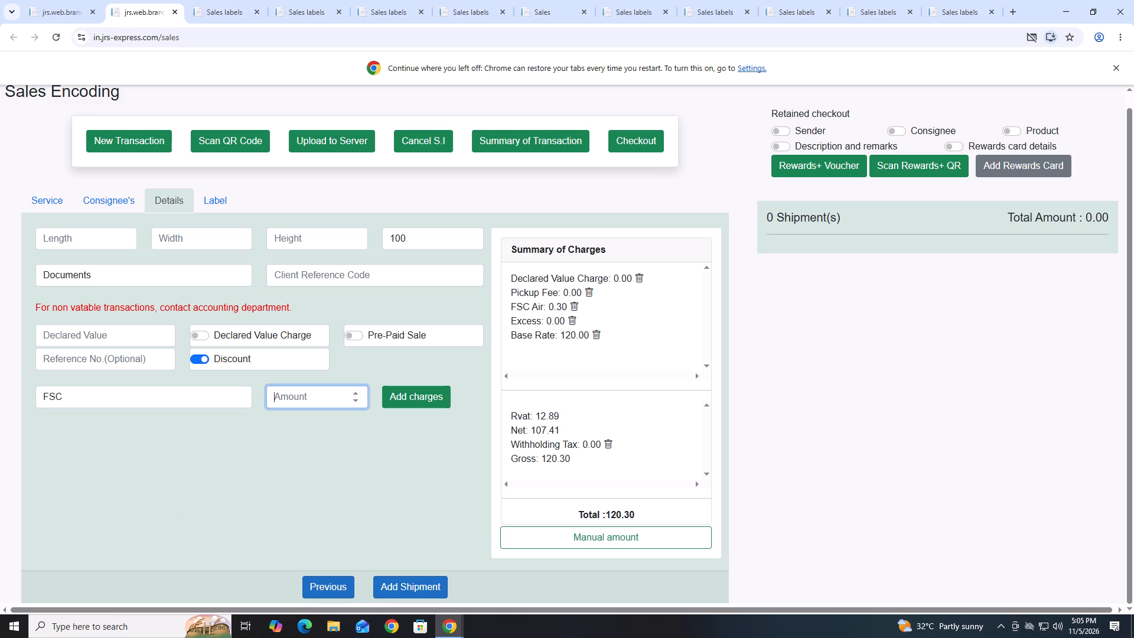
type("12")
left_click(444, 391)
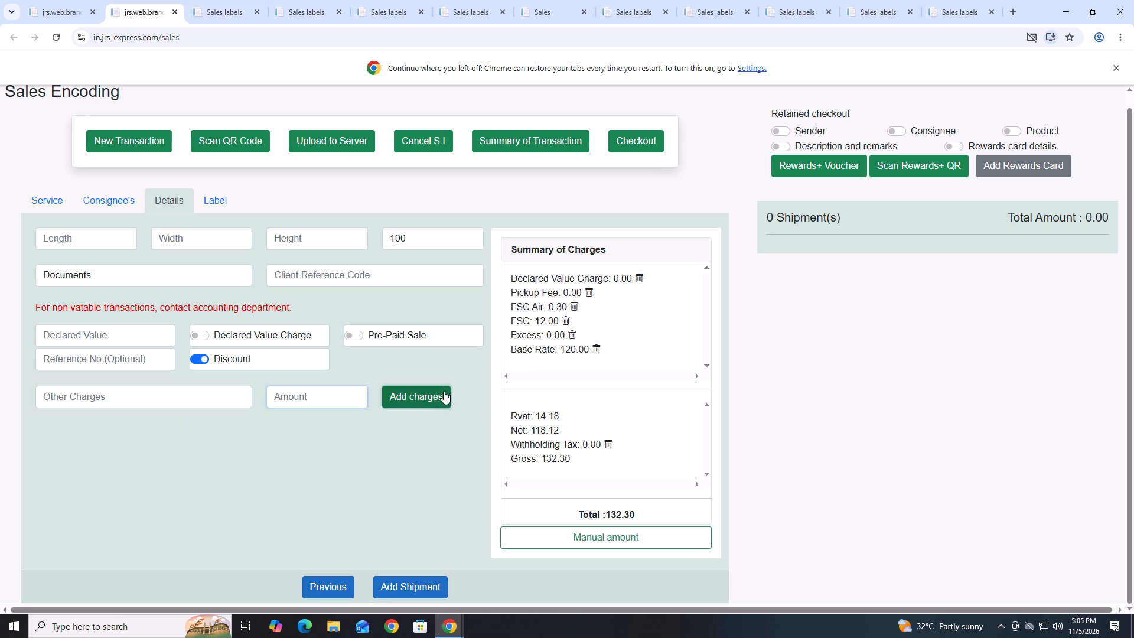
scroll(463, 637, "down", 7)
left_click(428, 592)
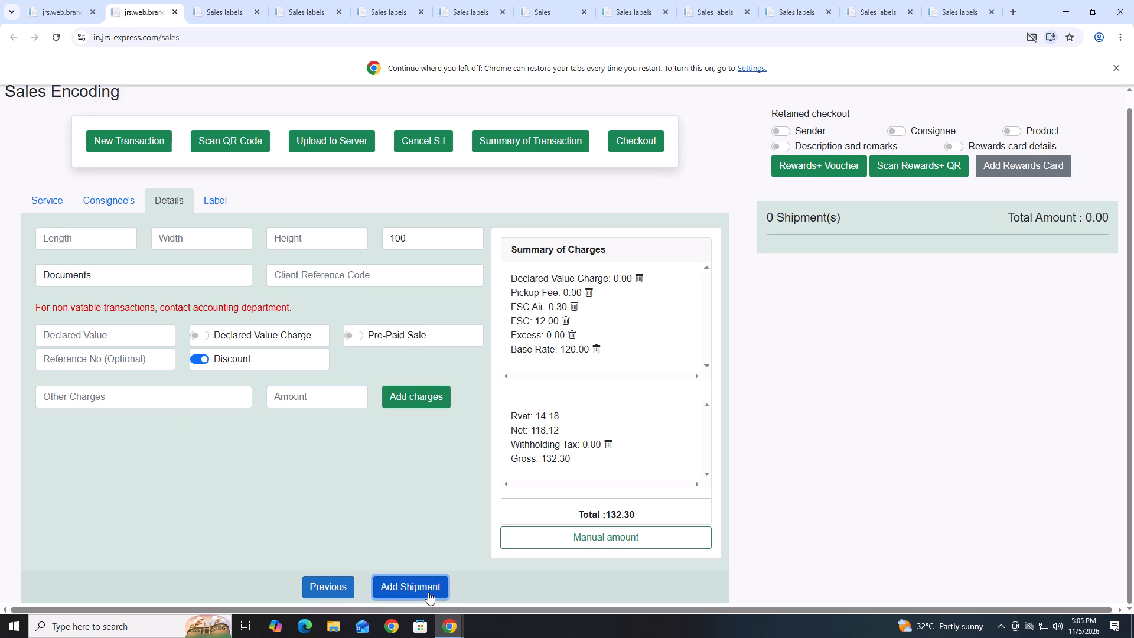
Check out the Mandaluyong City shipment as a Walk In transaction and print its labels.
scroll(910, 444, "up", 6)
left_click(622, 147)
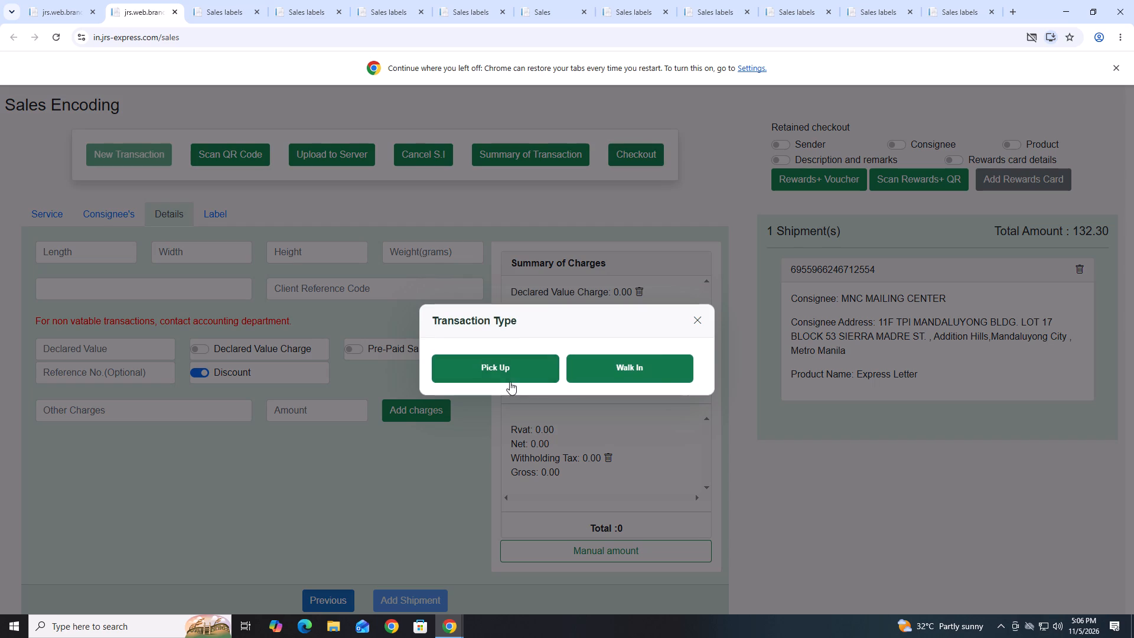
left_click(664, 353)
left_click(663, 372)
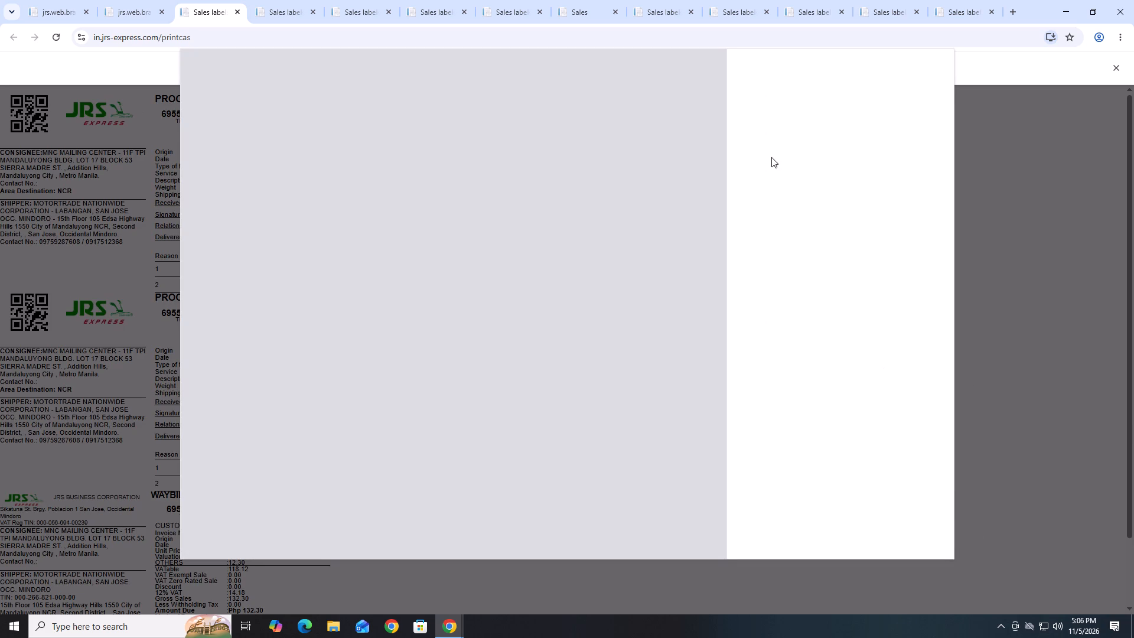
left_click(869, 539)
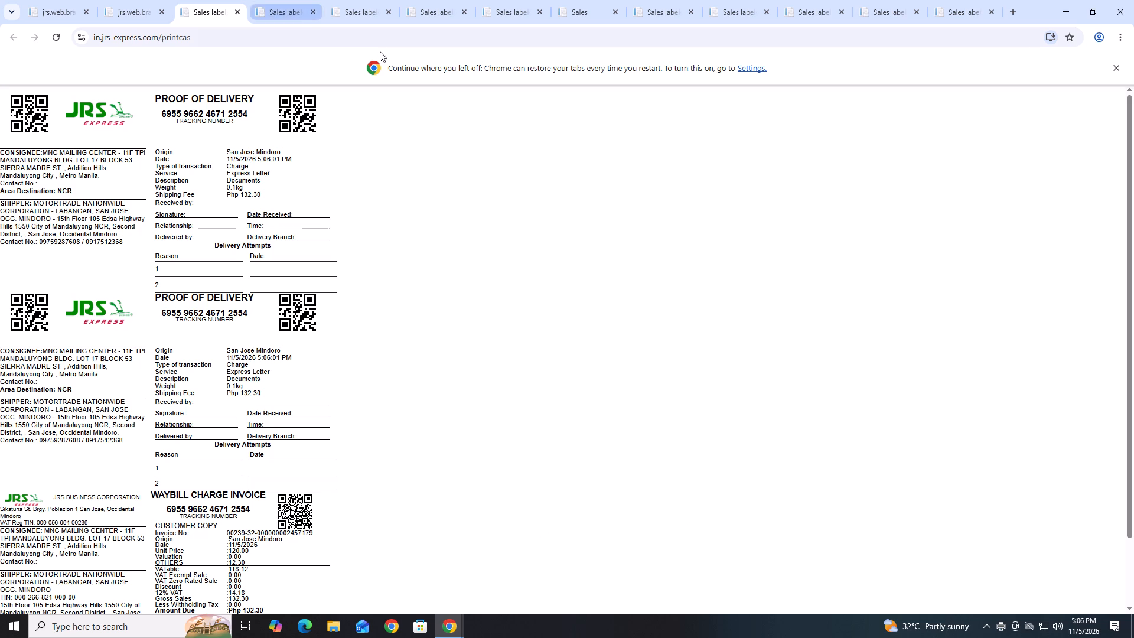
Return to sales encoding and start a new transaction with Home Development Mutual Fund (Pag-Ibig Fund) - Calapan City as the charge client.
left_click(149, 9)
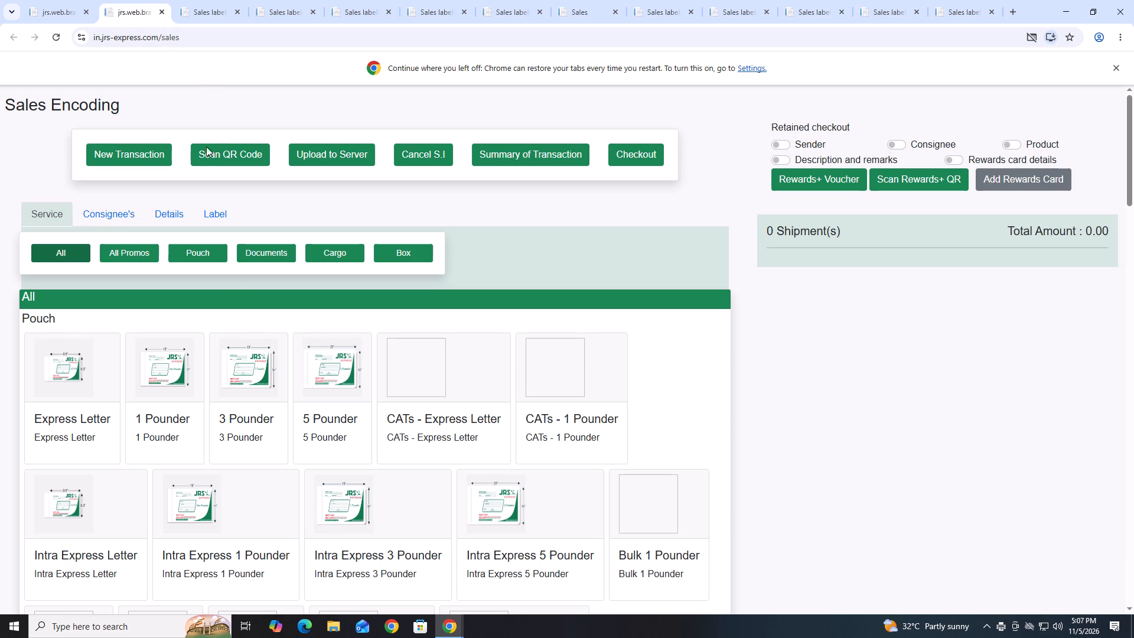
left_click(140, 153)
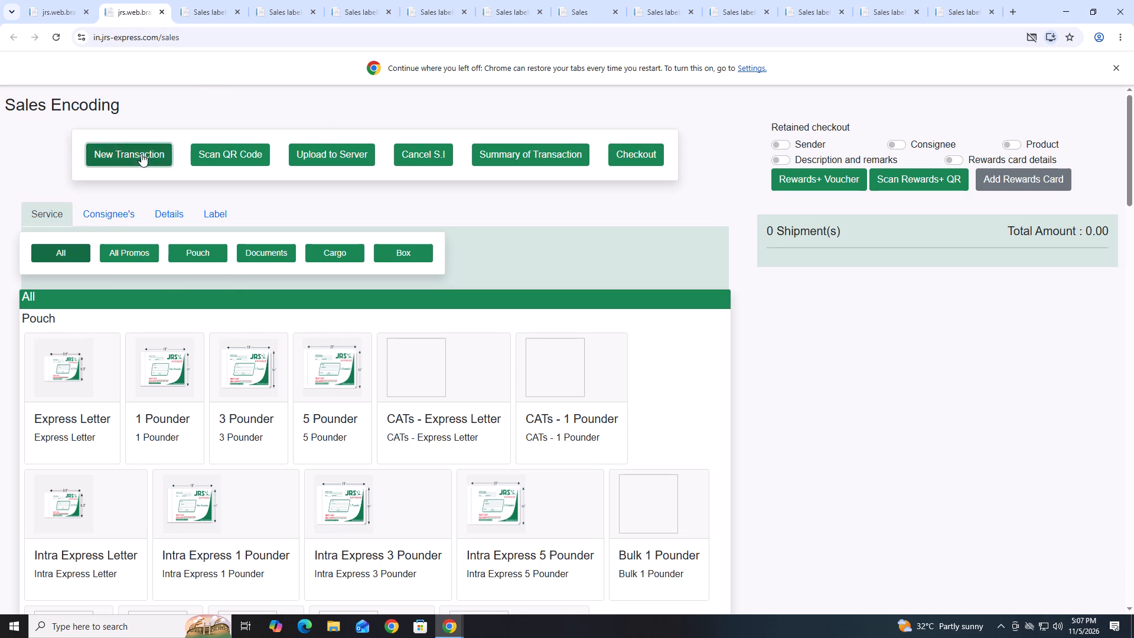
left_click(465, 281)
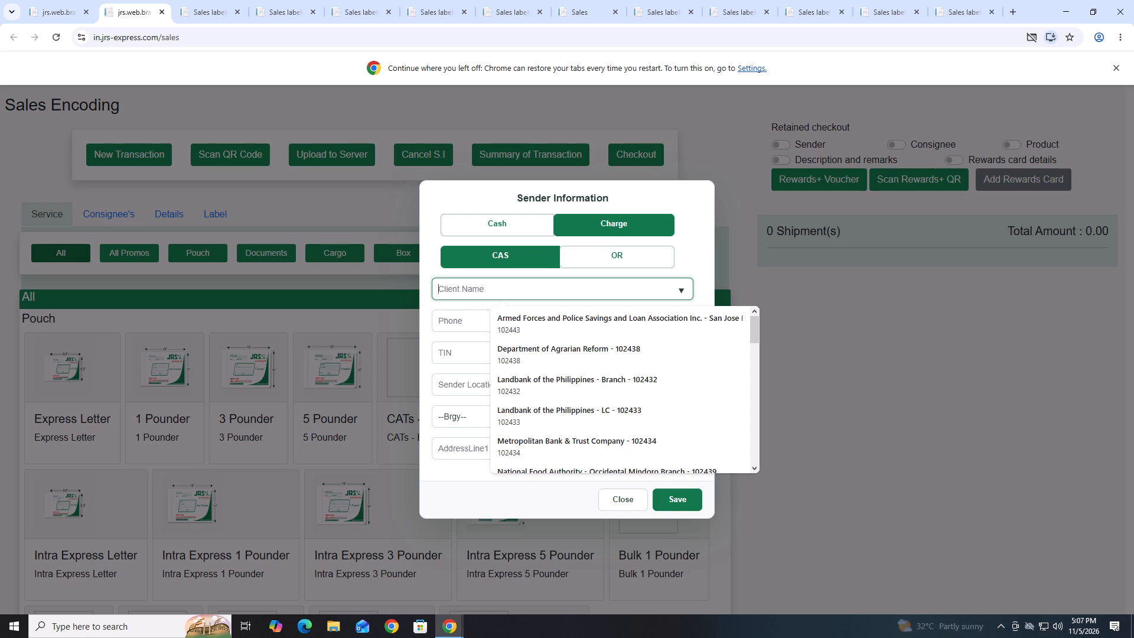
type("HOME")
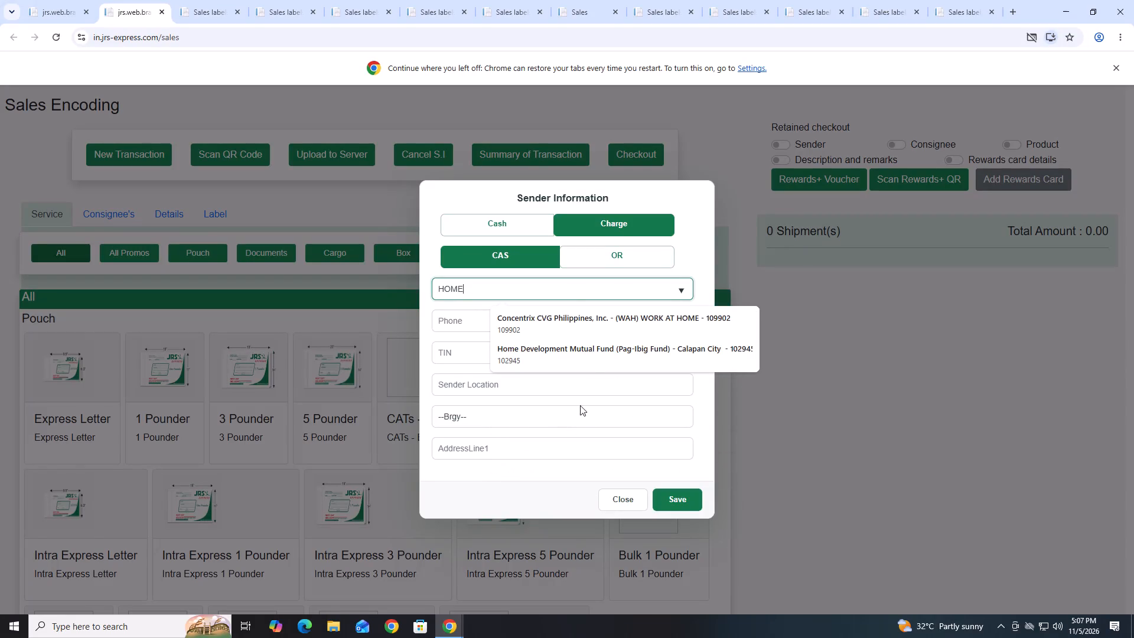
left_click(598, 345)
Set the Pag-Ibig Fund sender location to San Jose, Occidental Mindoro and save the sender information.
left_click_drag(573, 376, 262, 377)
key("BackSpace")
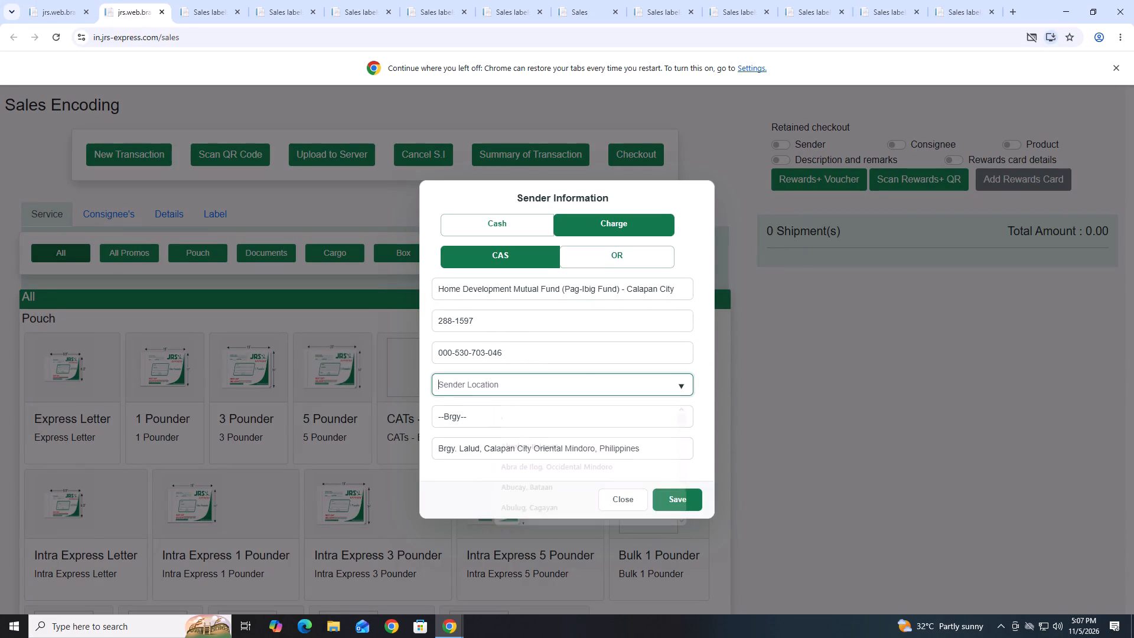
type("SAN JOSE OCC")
left_click(545, 410)
left_click(764, 430)
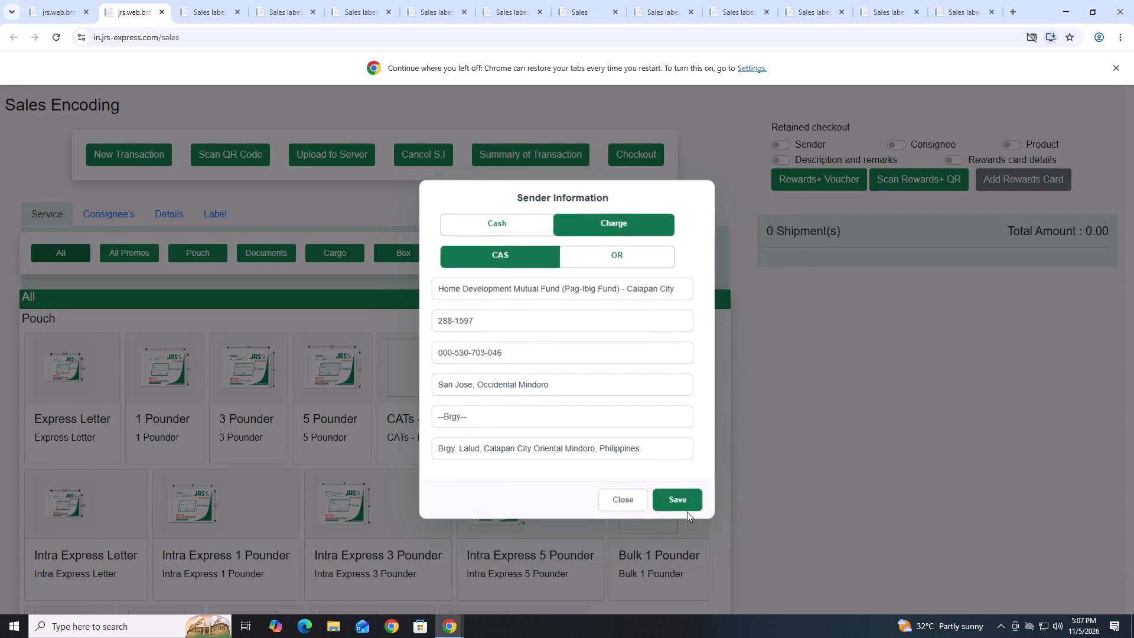
left_click(686, 507)
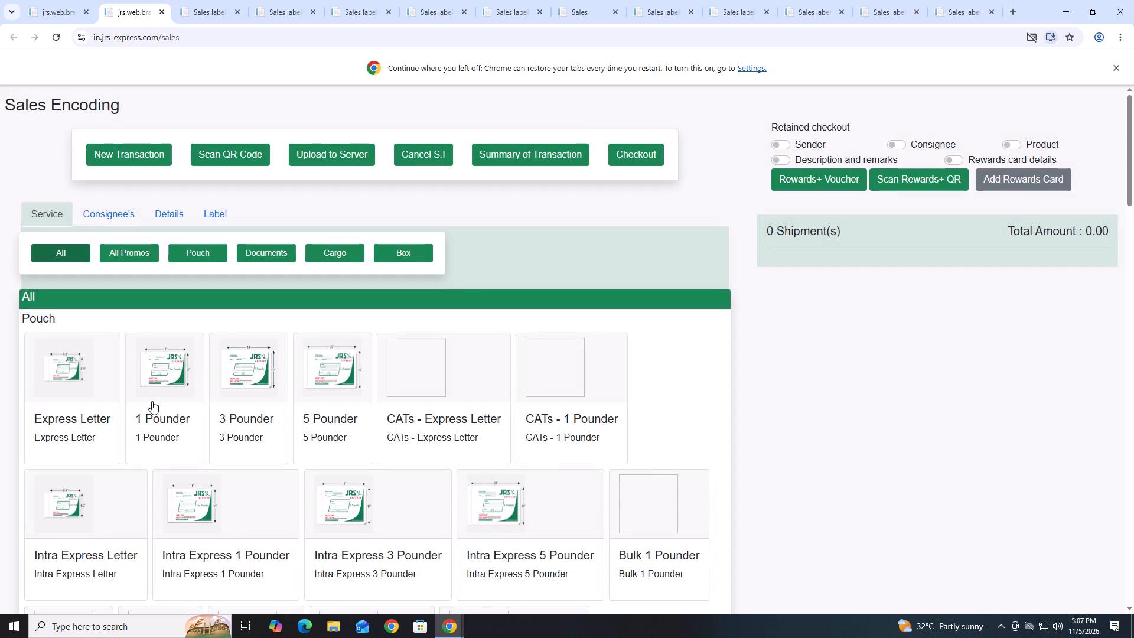
Choose the 1 Pounder service and enter PAG IBIG FUND CALAPAN BRANCH as the consignee name.
left_click(172, 409)
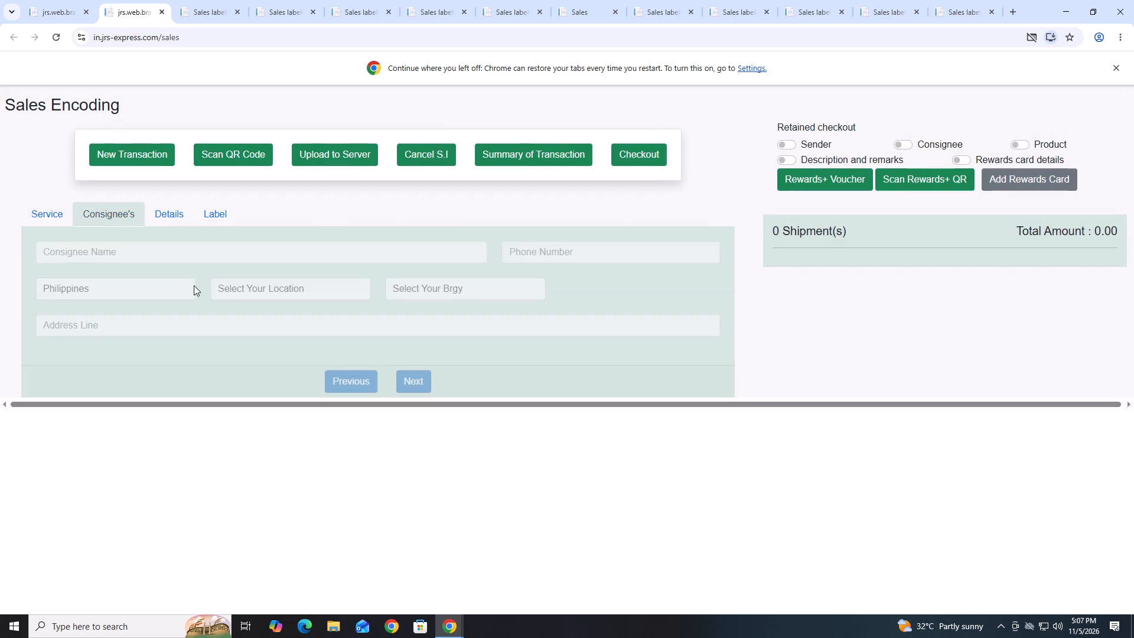
left_click(199, 260)
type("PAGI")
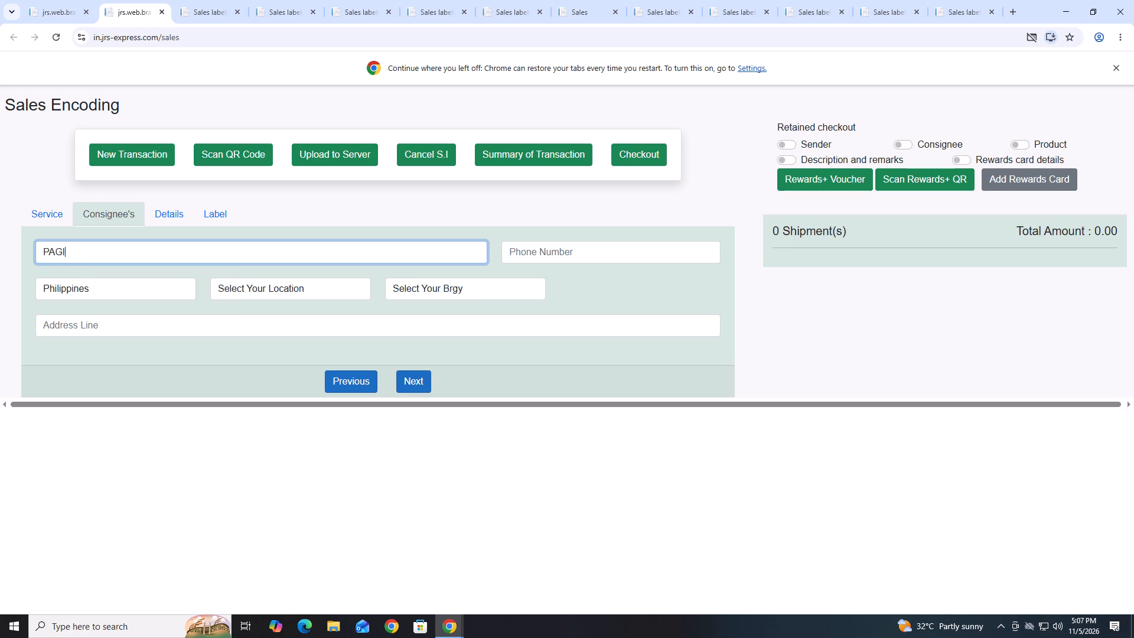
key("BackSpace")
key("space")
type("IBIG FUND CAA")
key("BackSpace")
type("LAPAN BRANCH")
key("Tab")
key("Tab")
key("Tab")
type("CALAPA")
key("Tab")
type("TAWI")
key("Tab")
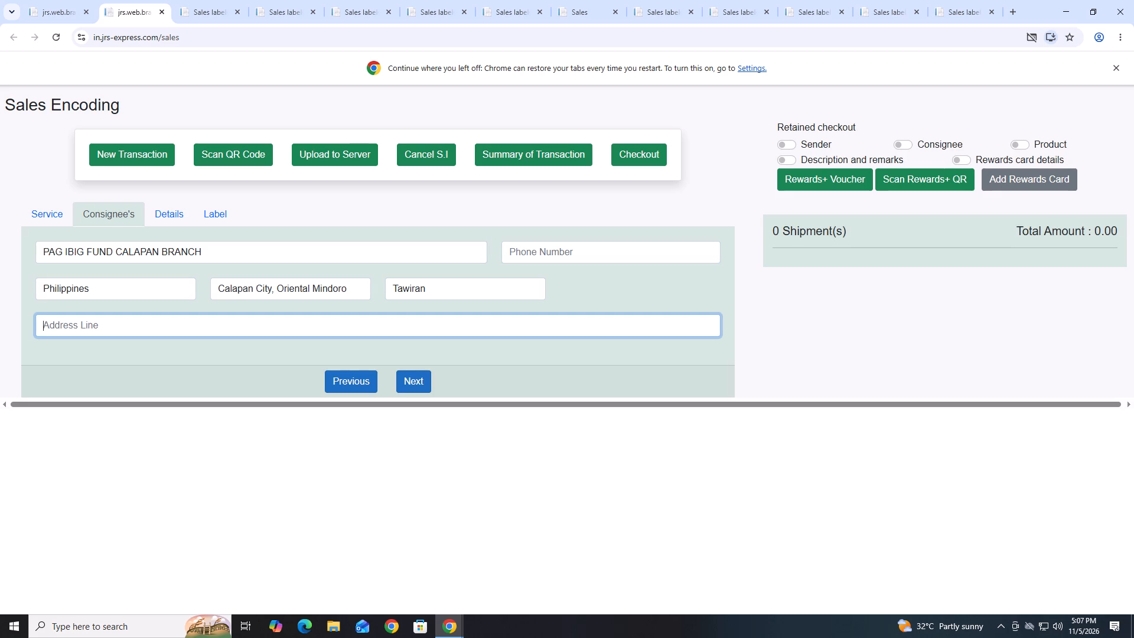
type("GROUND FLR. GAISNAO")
Clear the mistyped text and submit 7 as the answer to the branch presence check.
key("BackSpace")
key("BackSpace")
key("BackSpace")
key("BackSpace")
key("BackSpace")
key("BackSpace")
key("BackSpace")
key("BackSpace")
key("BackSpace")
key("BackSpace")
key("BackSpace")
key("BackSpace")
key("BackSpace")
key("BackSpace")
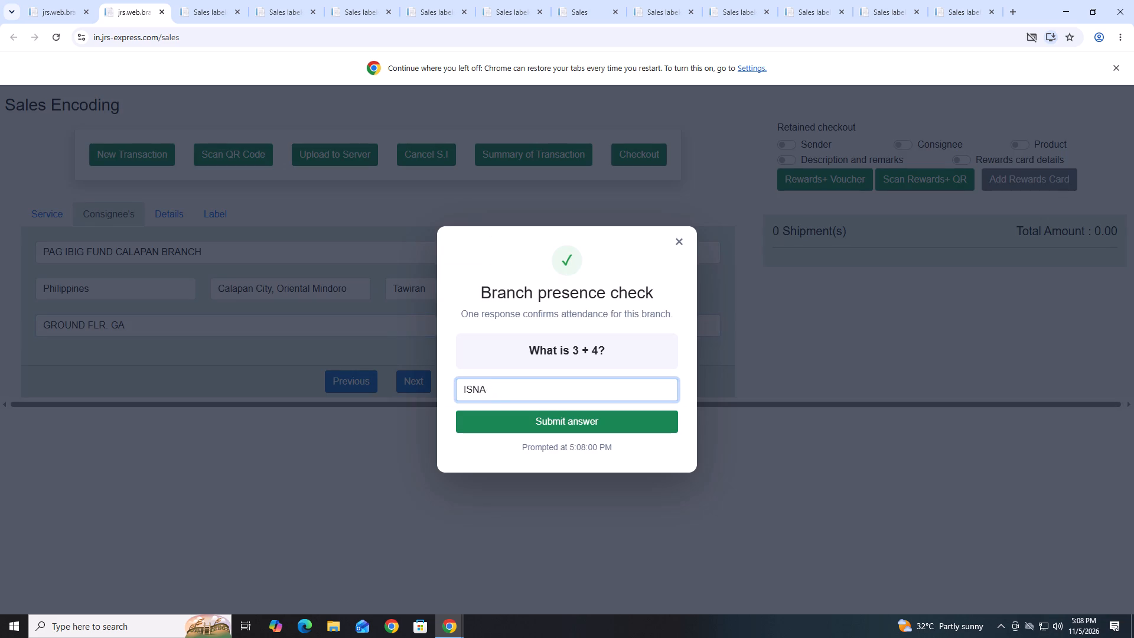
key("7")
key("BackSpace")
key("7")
left_click(562, 416)
Complete the consignee's address line as GROUND FLR. GAISANO CAPITAL MALL and proceed to the shipment details.
left_click(338, 324)
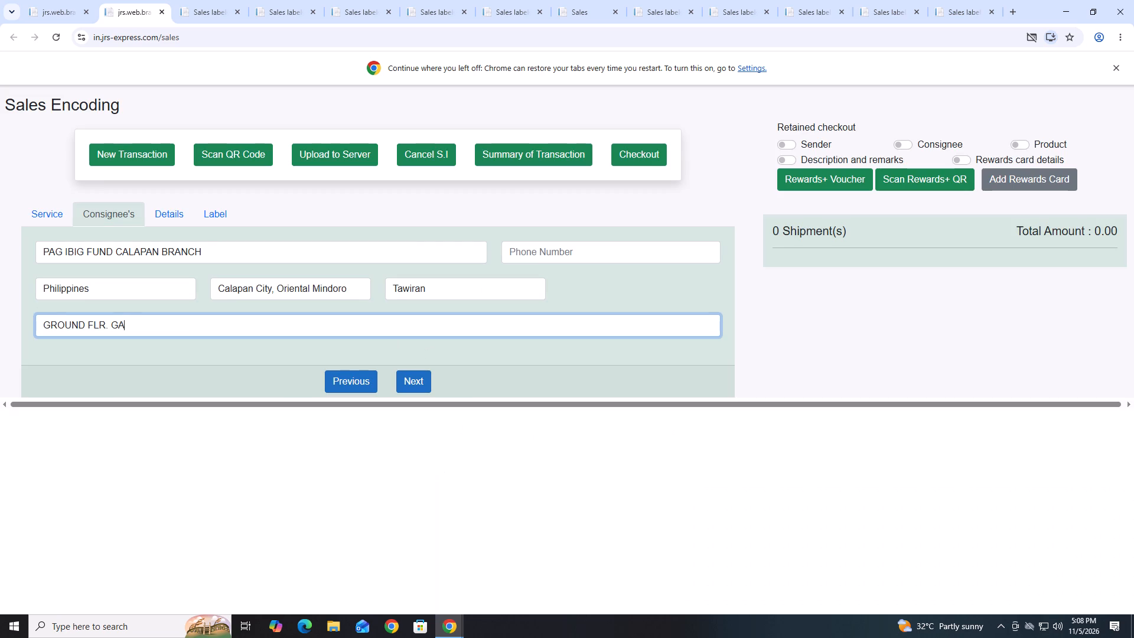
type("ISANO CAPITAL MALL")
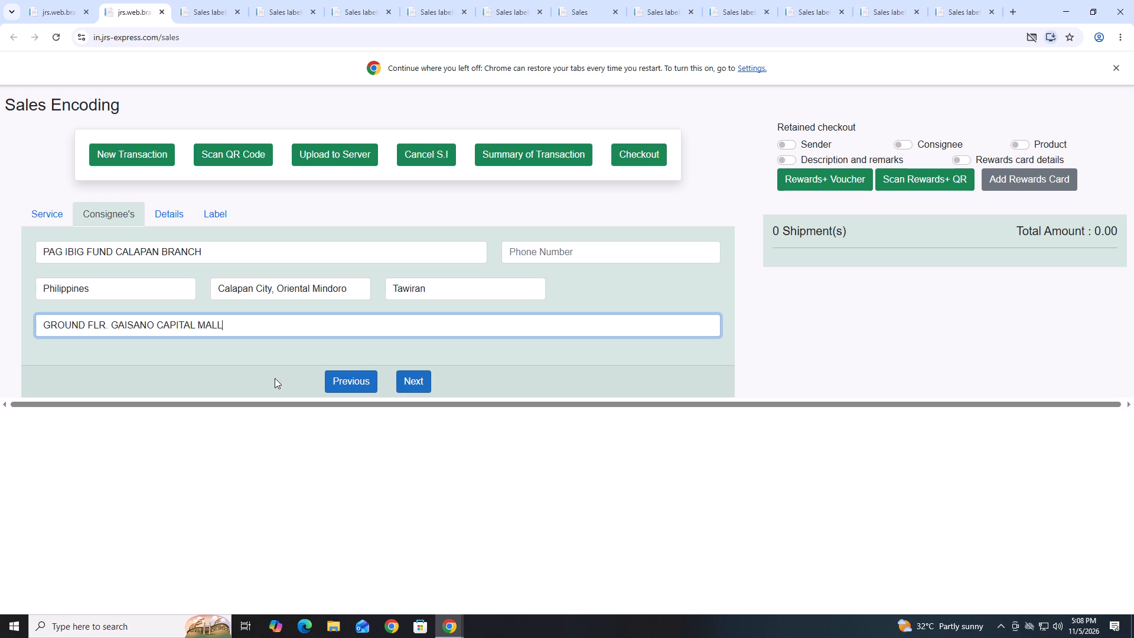
left_click(401, 382)
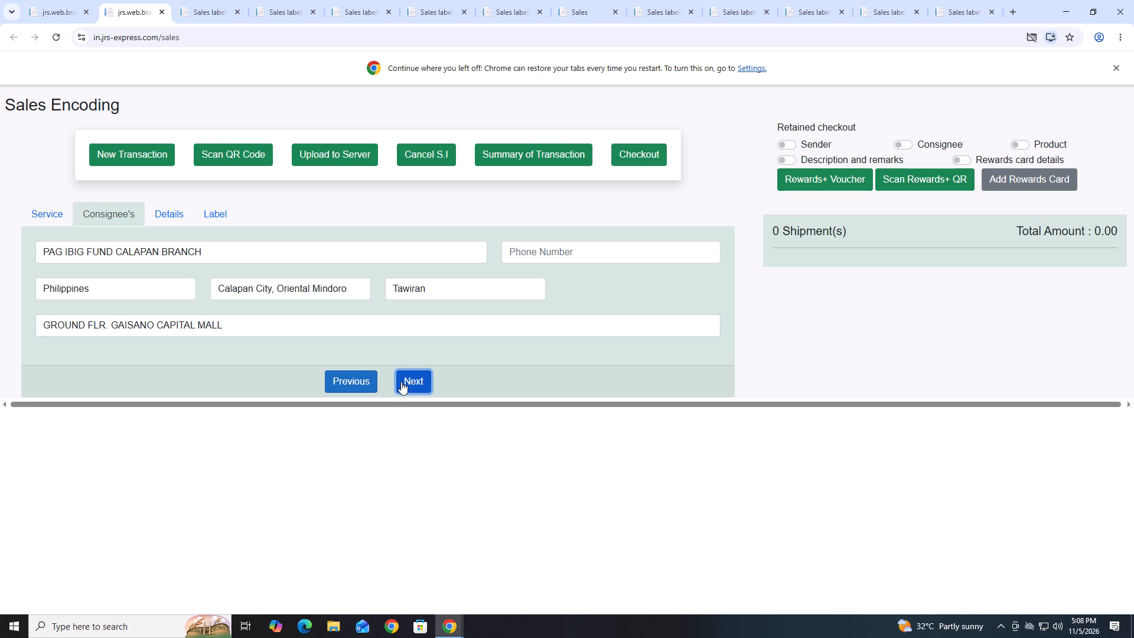
Set the shipment description to Documents and the weight to 1000 grams.
left_click(225, 303)
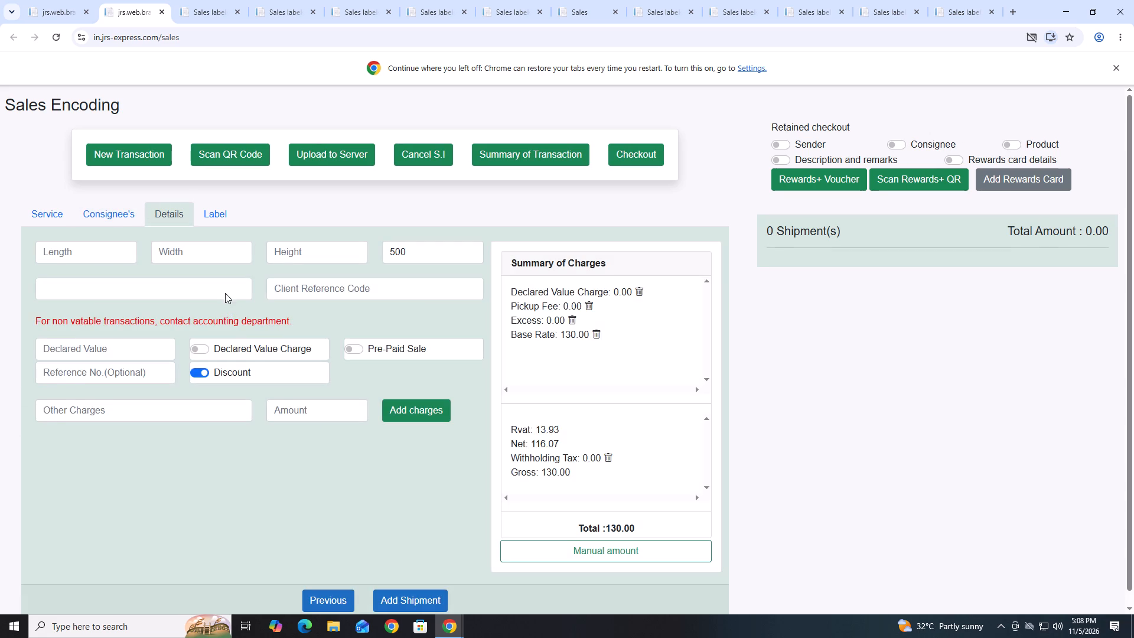
left_click(225, 292)
left_click(204, 370)
scroll(491, 350, "down", 7)
scroll(315, 451, "down", 5)
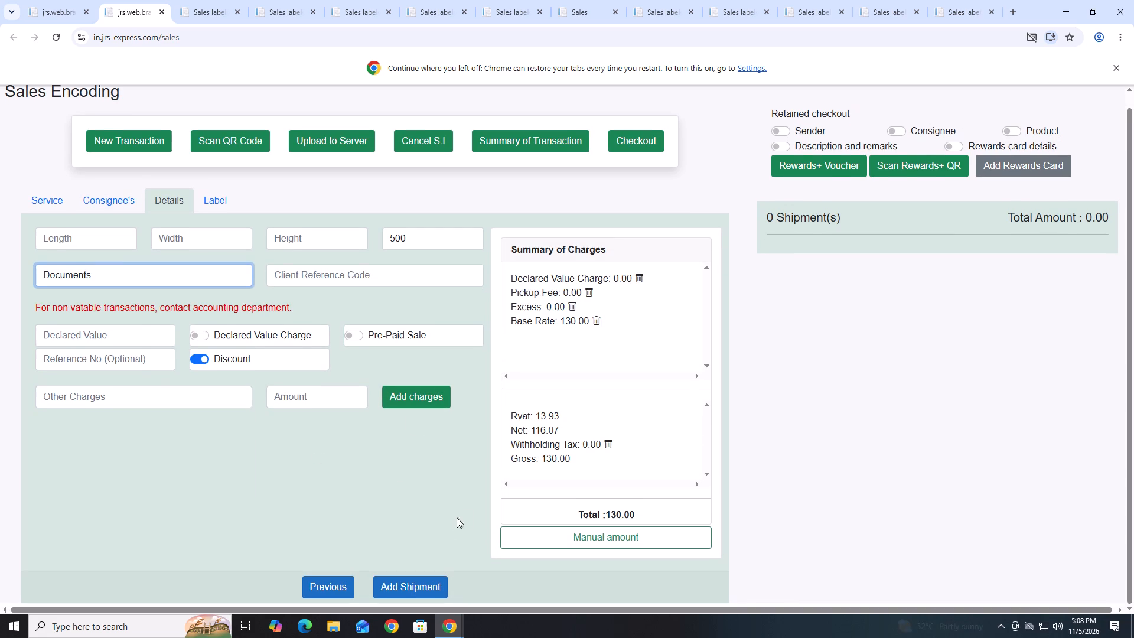
left_click_drag(408, 239, 341, 244)
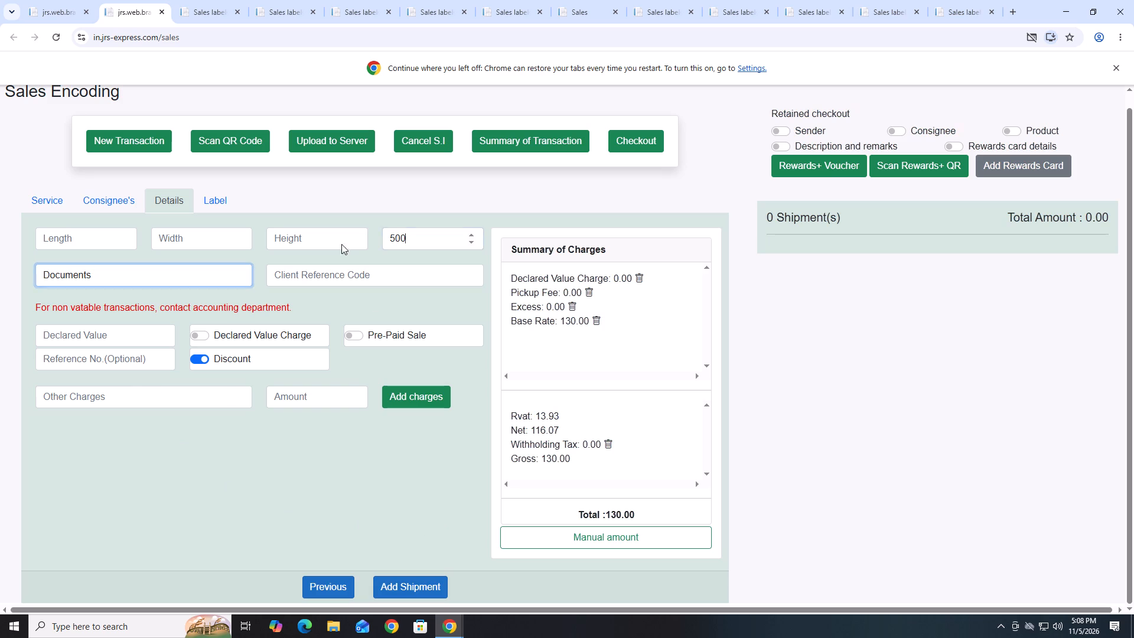
left_click_drag(341, 244, 311, 243)
key("BackSpace")
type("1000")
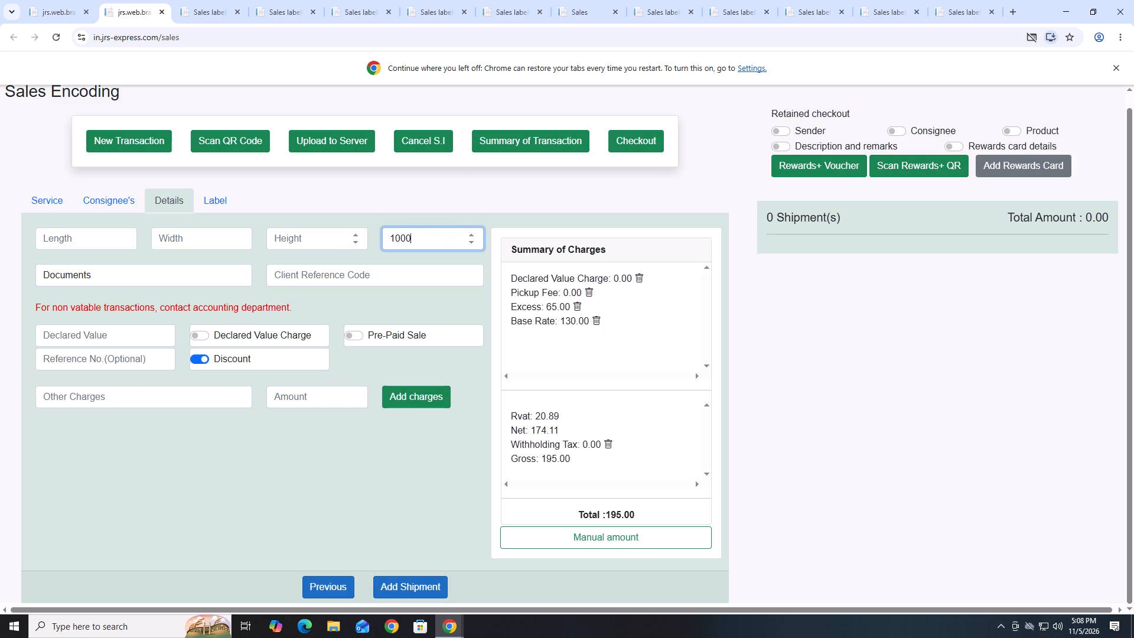
Add the Pag-Ibig Fund shipment and check it out as a Pick Up transaction.
scroll(431, 549, "down", 7)
left_click(425, 590)
scroll(1051, 366, "up", 4)
left_click(633, 154)
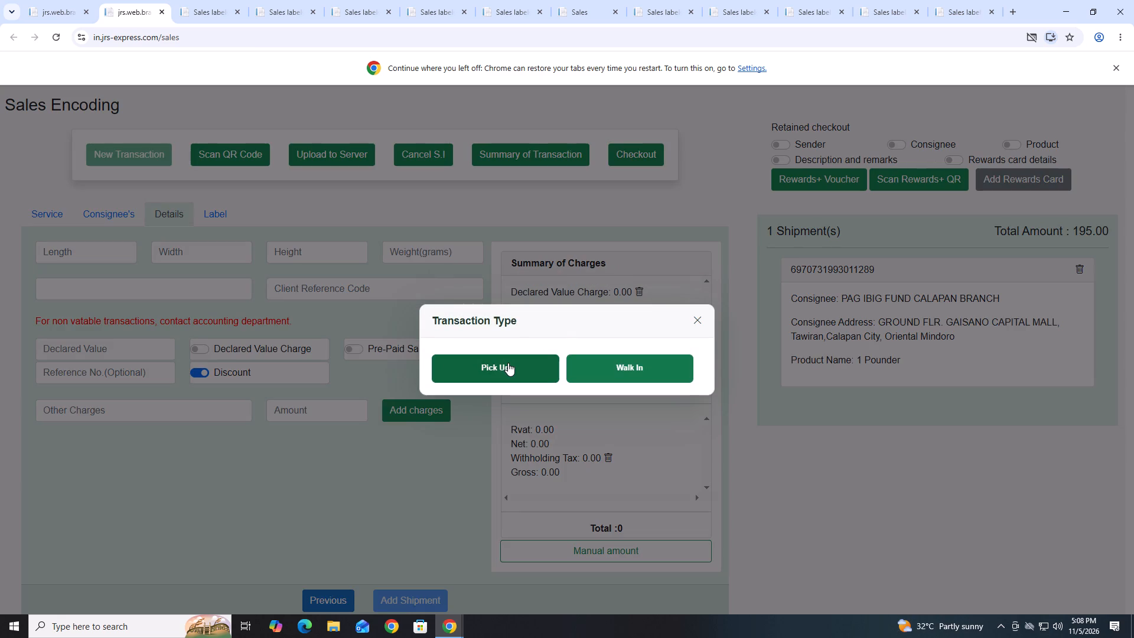
left_click(508, 363)
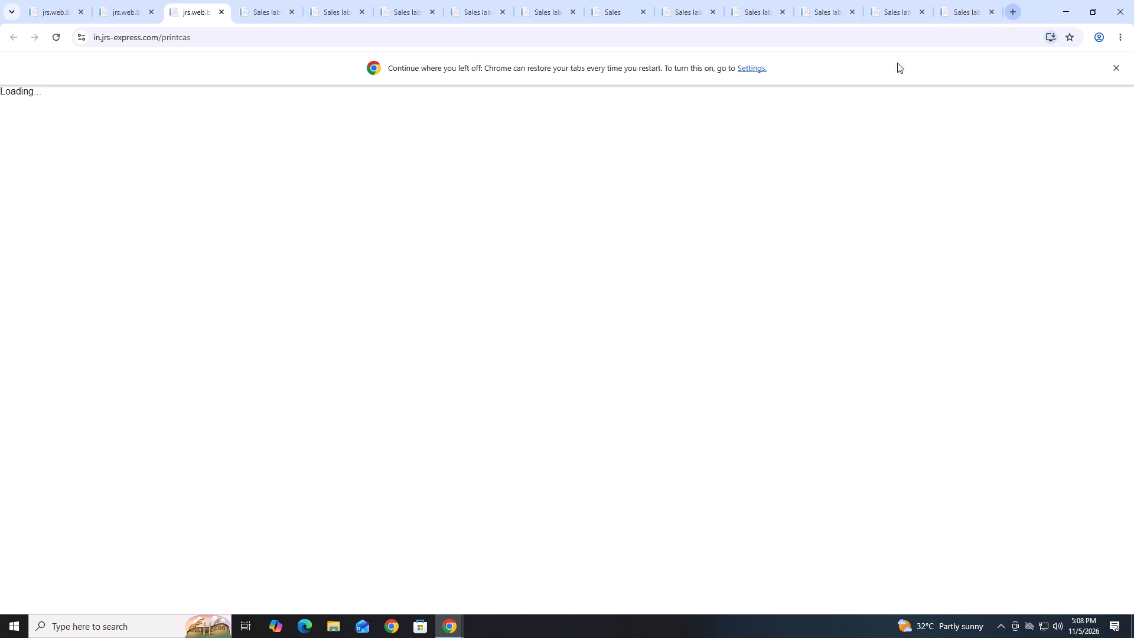
Close several old Sales labels pages and return to sales encoding.
left_click(292, 14)
triple_click(292, 14)
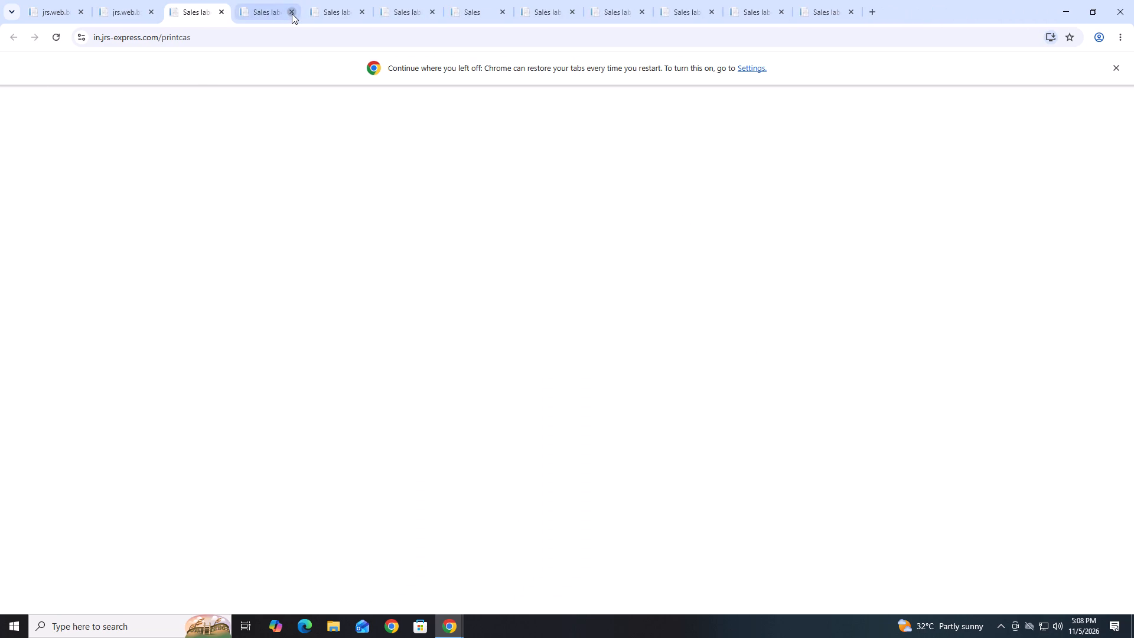
triple_click(292, 14)
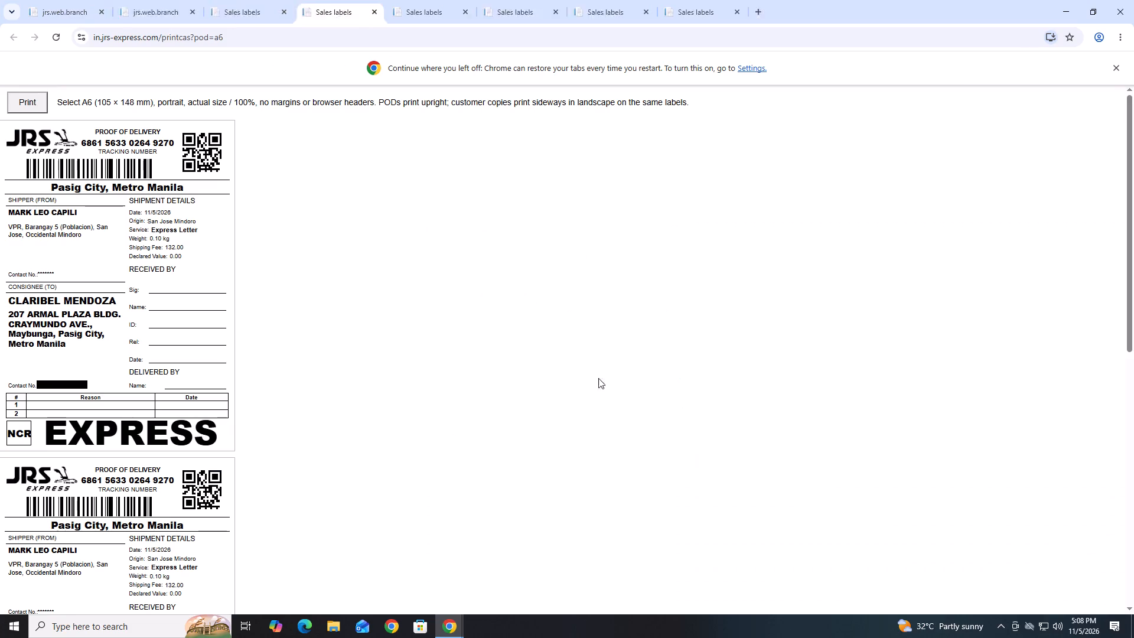
left_click(193, 0)
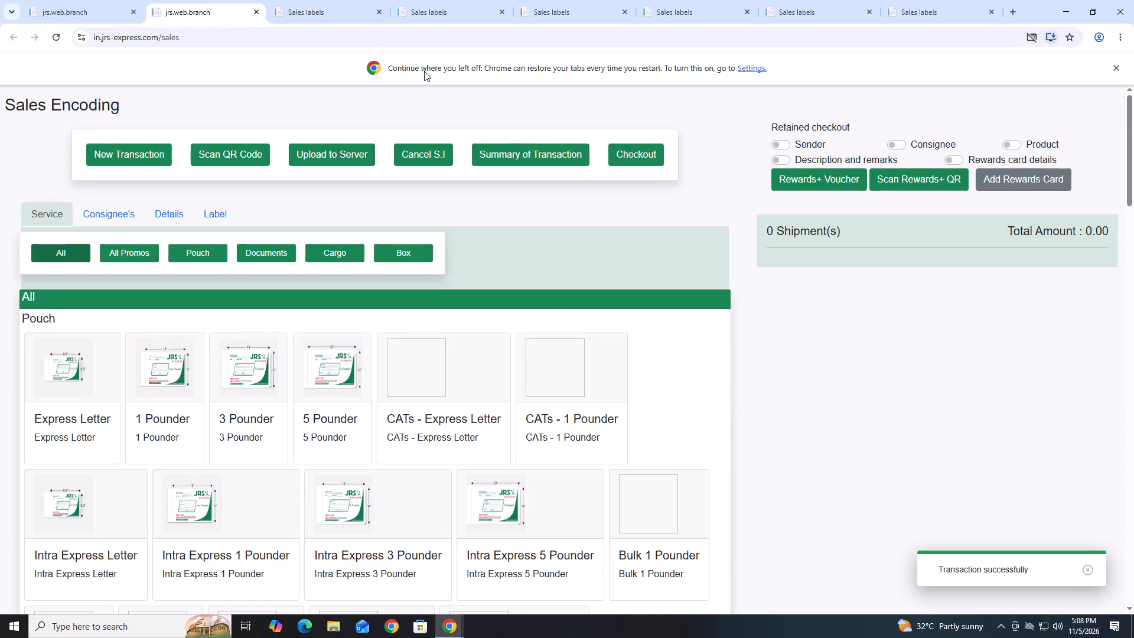
left_click(317, 9)
left_click(200, 0)
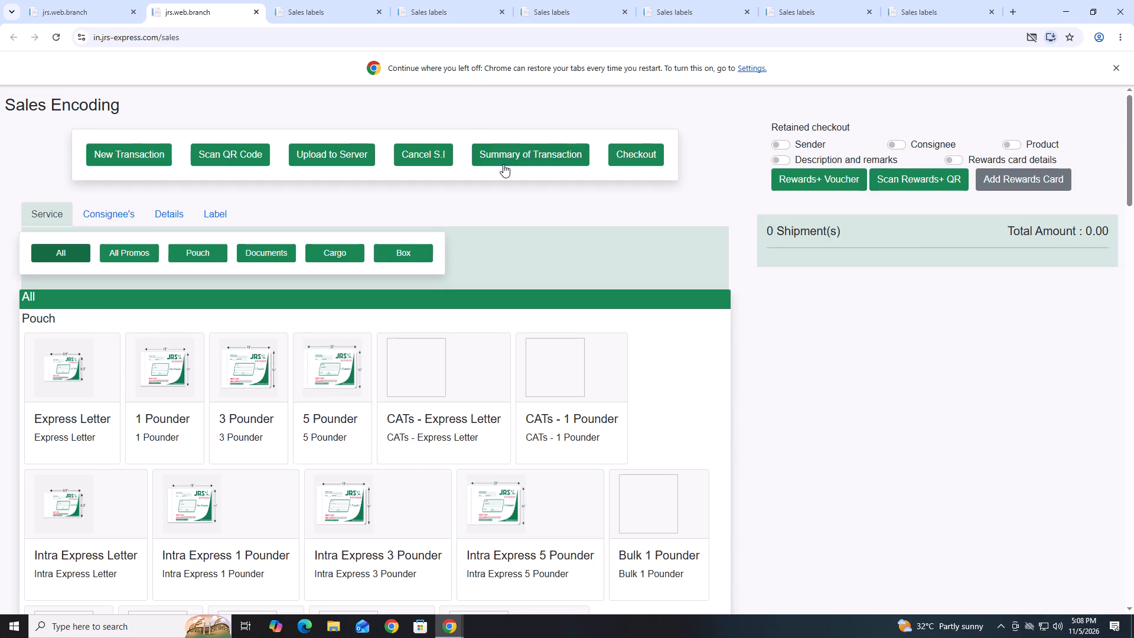
Open the Summary of Transaction.
left_click(504, 162)
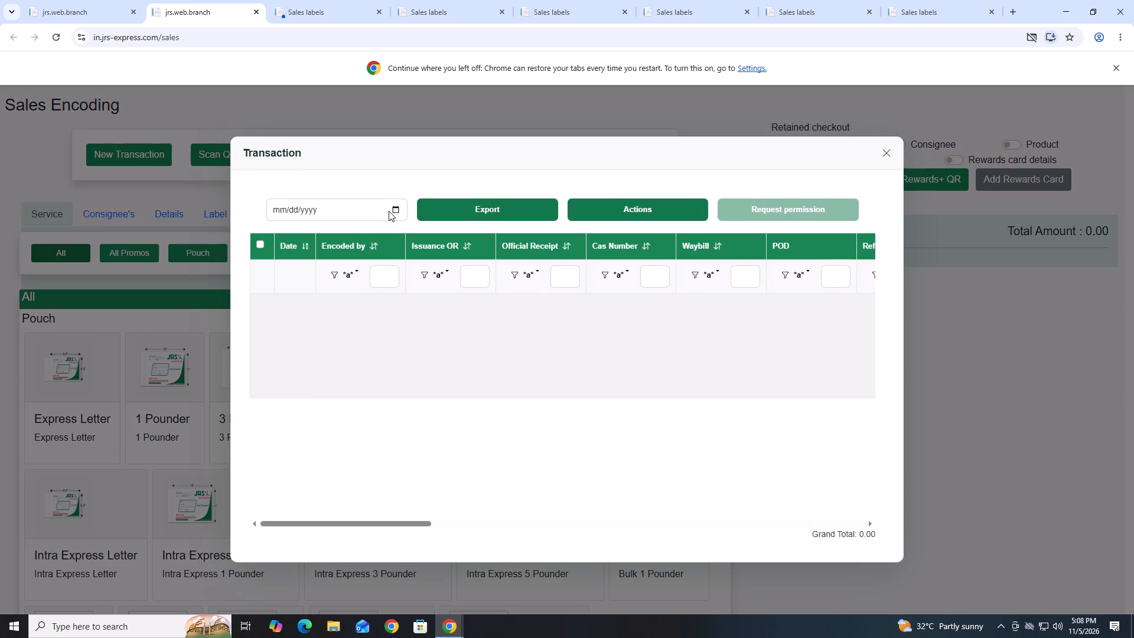
left_click(396, 209)
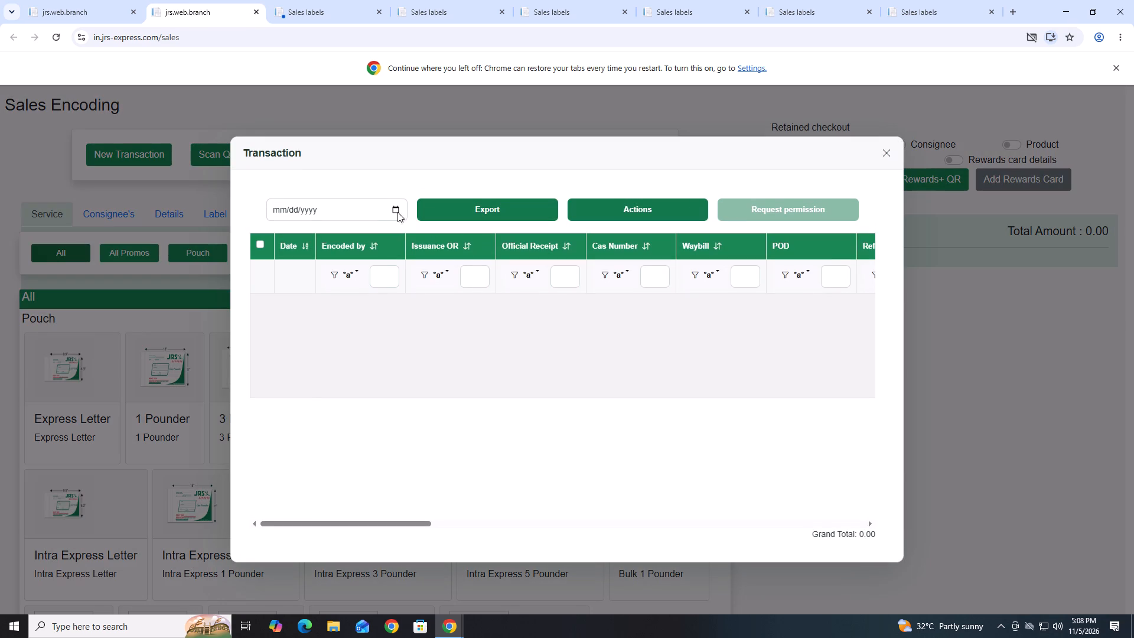
left_click(394, 213)
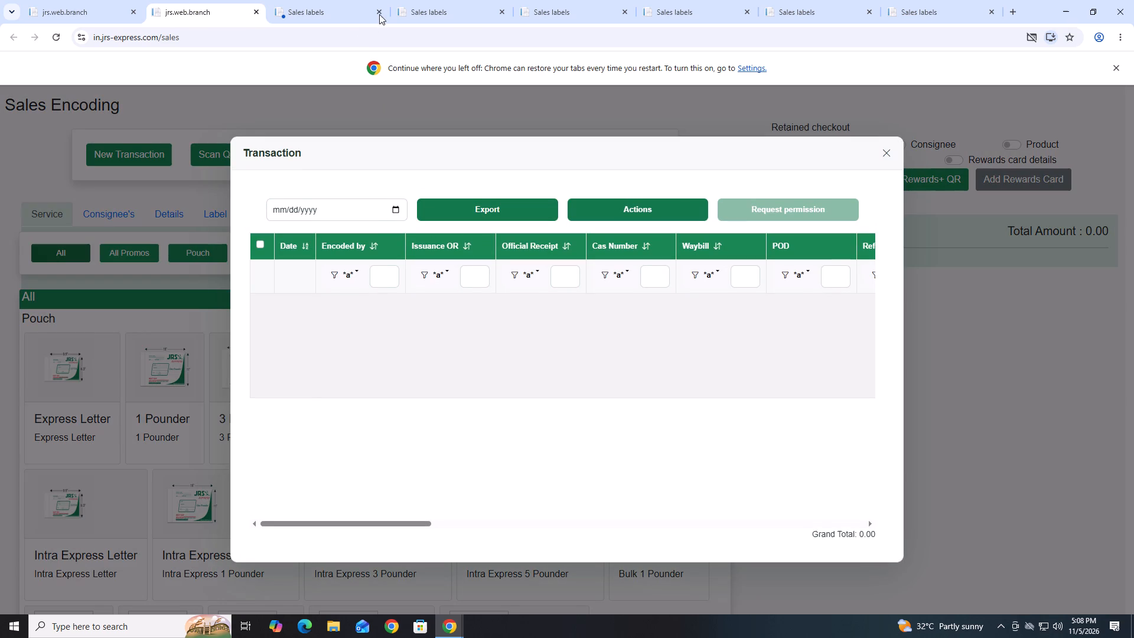
Close all the remaining Sales labels pages.
left_click(379, 14)
left_click(331, 0)
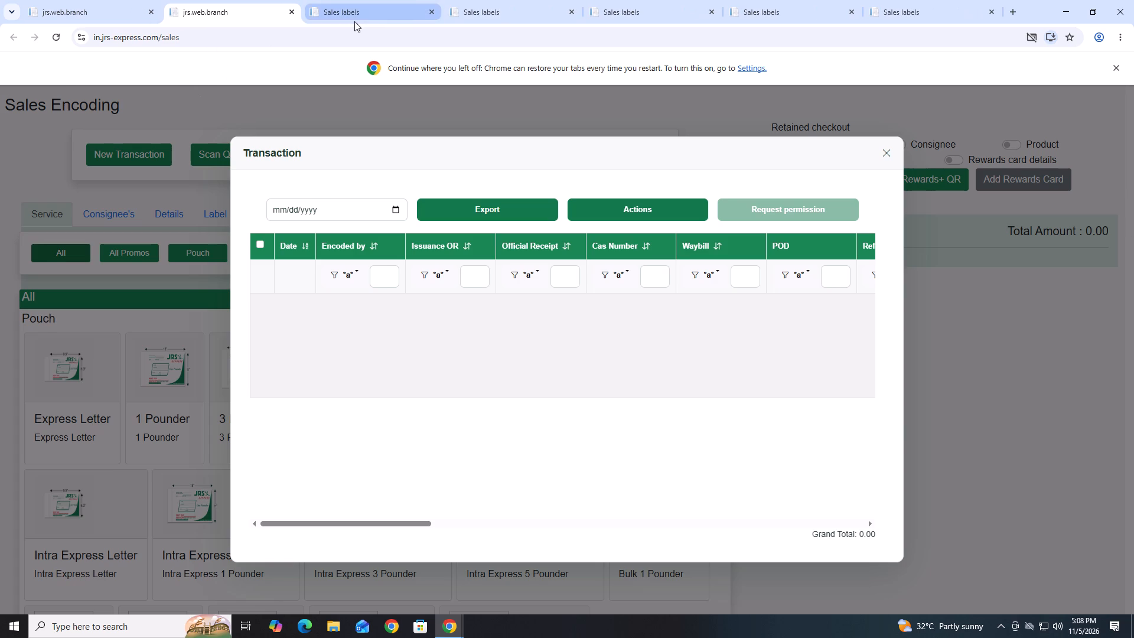
triple_click(435, 13)
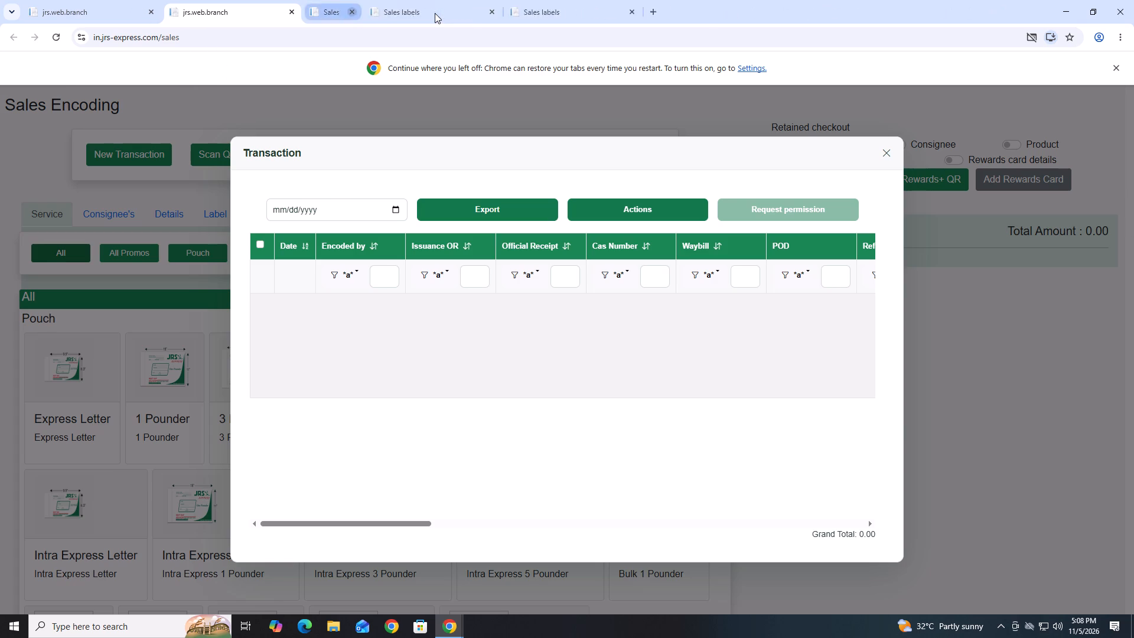
double_click(435, 13)
left_click(435, 13)
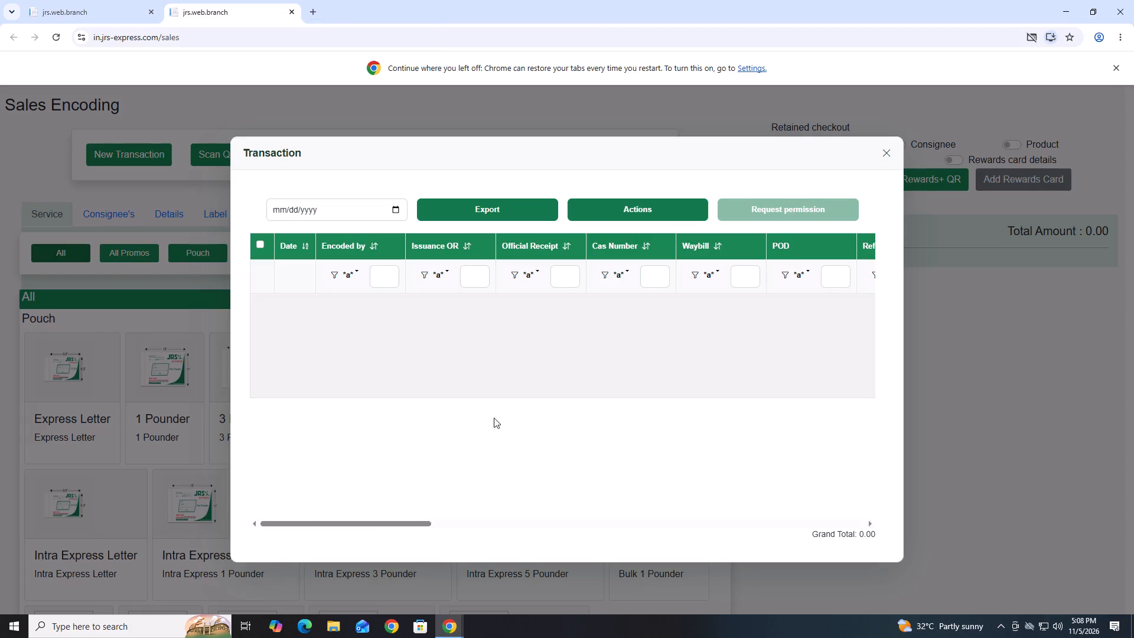
Set the transaction summary's date to 11/05/2026.
left_click(393, 213)
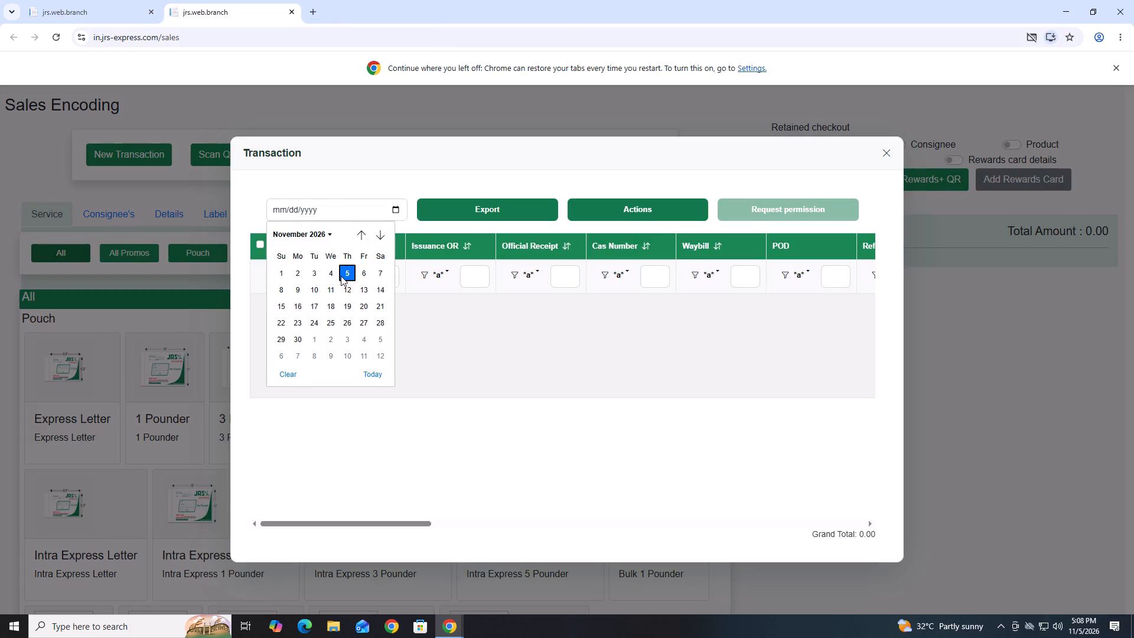
left_click(341, 276)
Select the last transaction in the summary list and print its proof of delivery and waybill charge invoice.
scroll(777, 358, "down", 6)
scroll(932, 227, "down", 7)
scroll(826, 297, "down", 4)
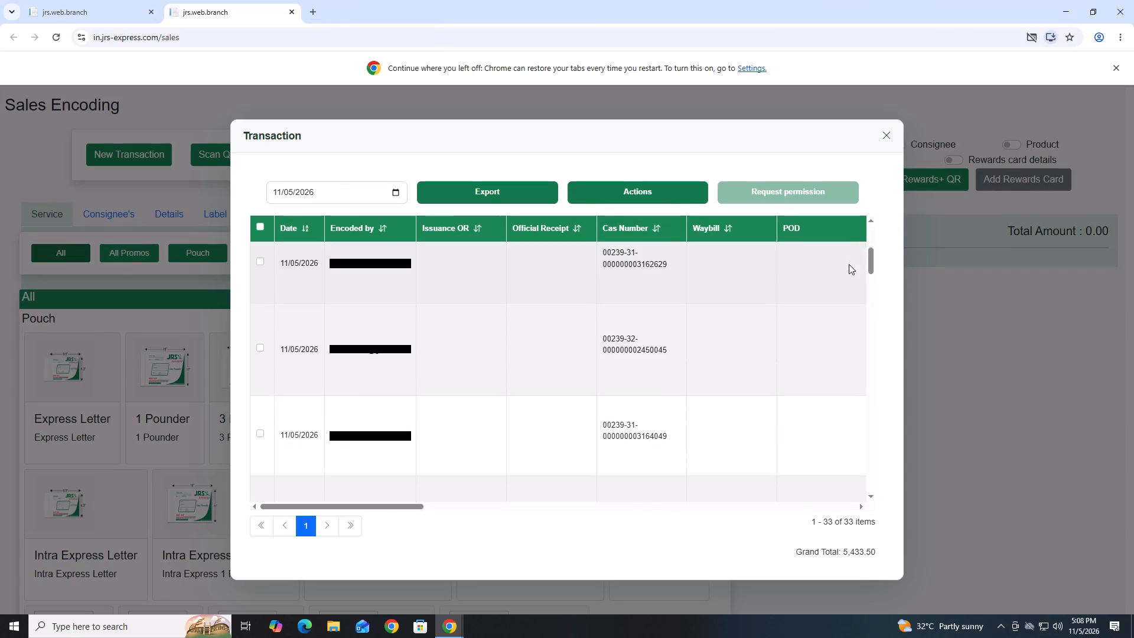
left_click_drag(869, 268, 824, 628)
scroll(315, 364, "down", 6)
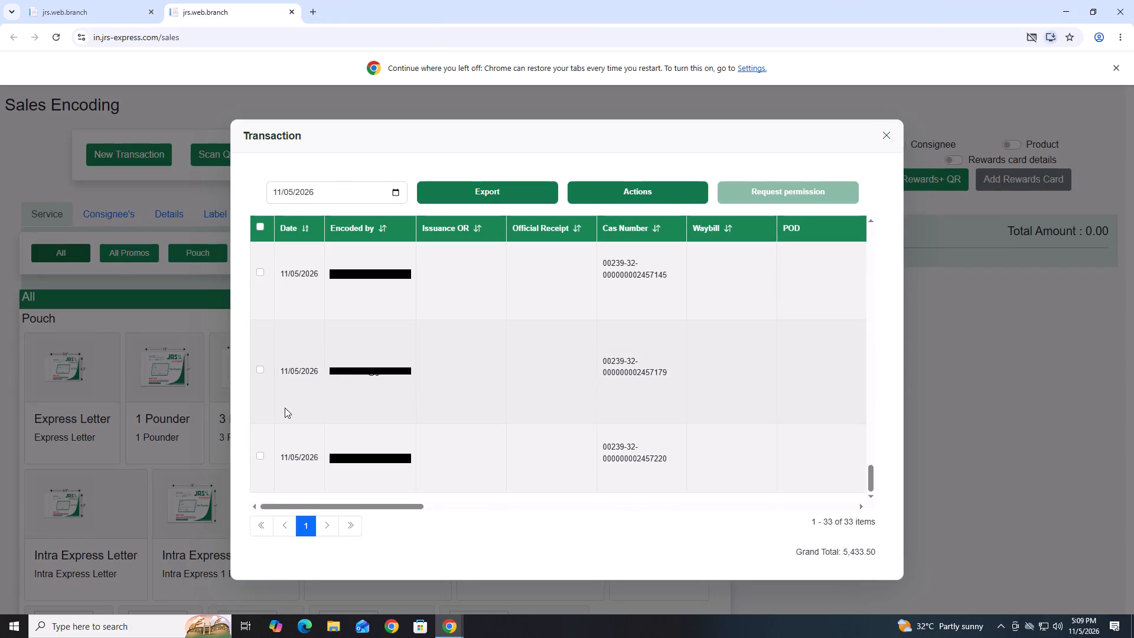
left_click(260, 456)
left_click(607, 182)
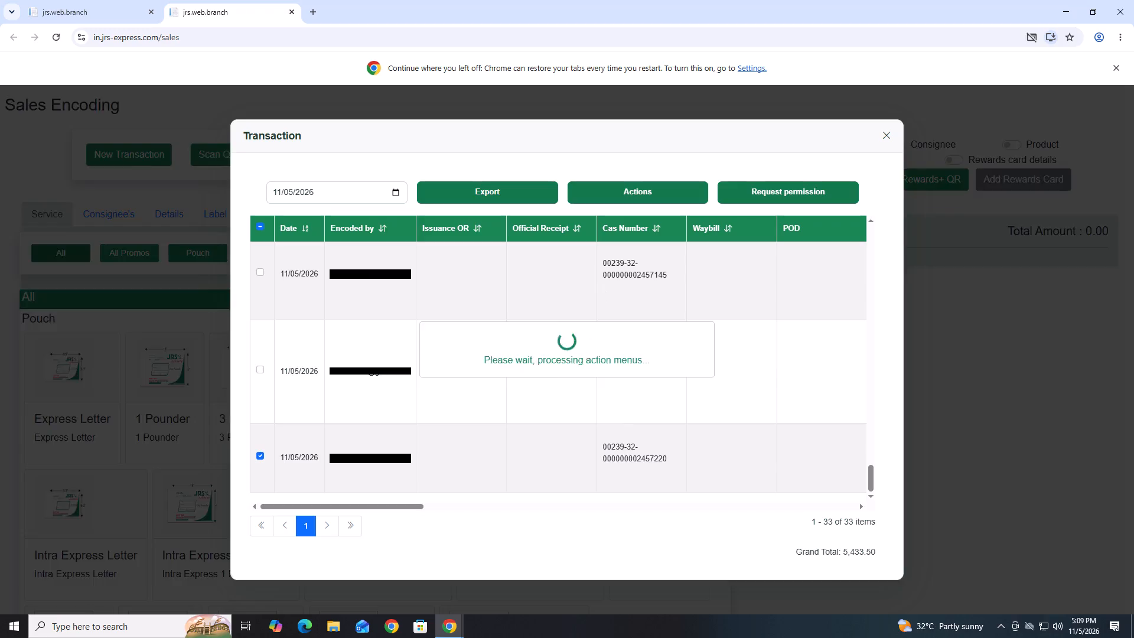
left_click(393, 366)
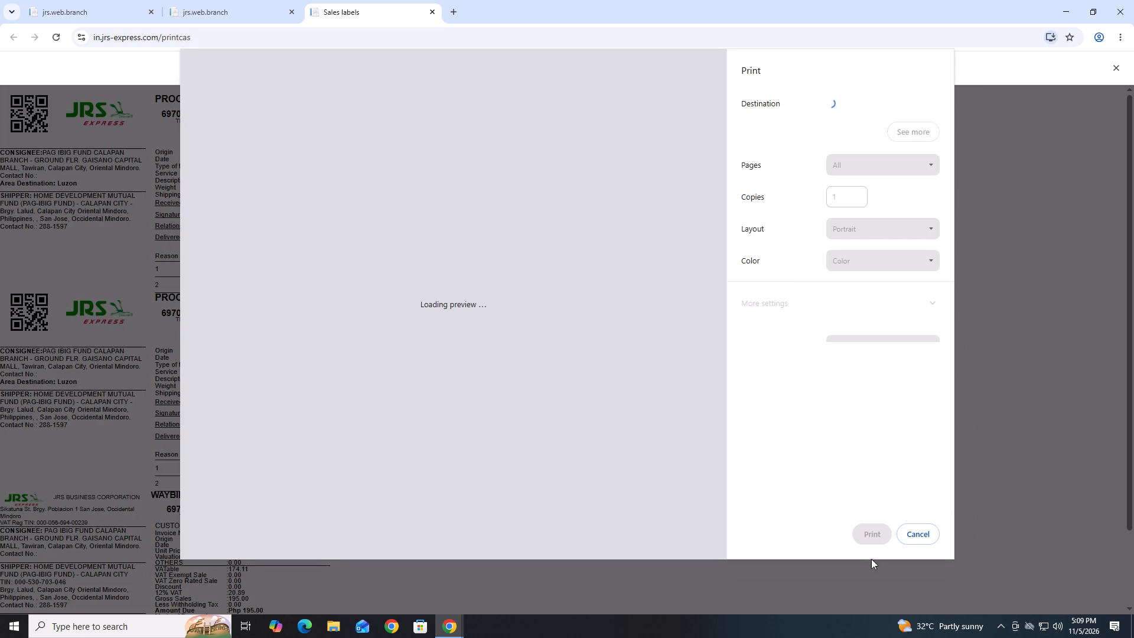
left_click(877, 540)
Return to sales encoding, close the summary, and start a new transaction with Landbank of the Philippines - LC as the charge client.
left_click(255, 27)
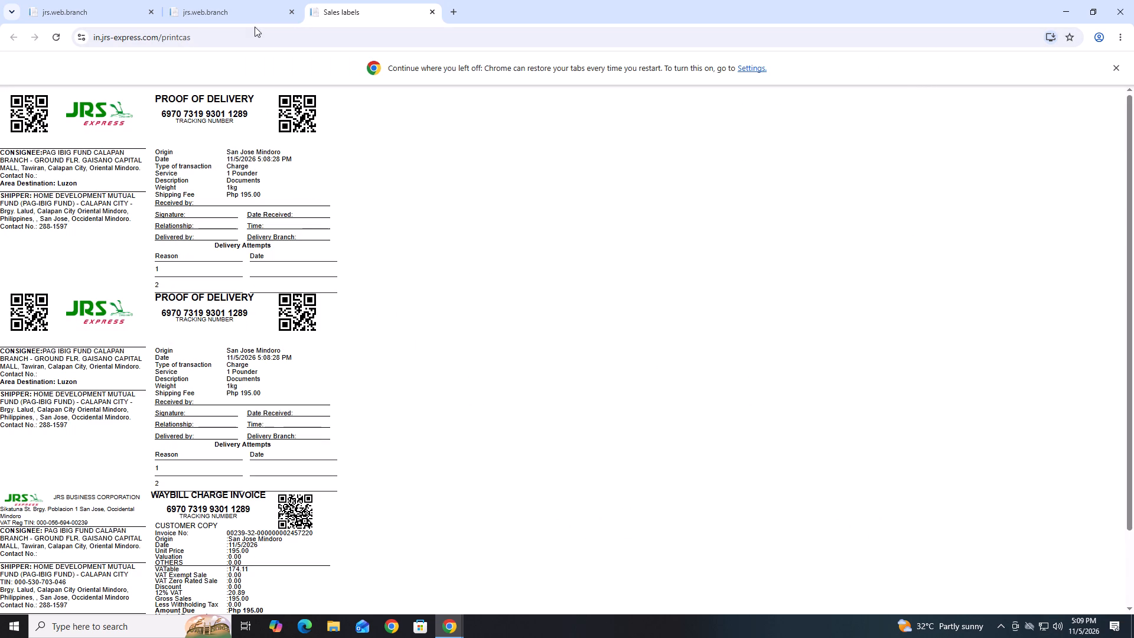
left_click(252, 0)
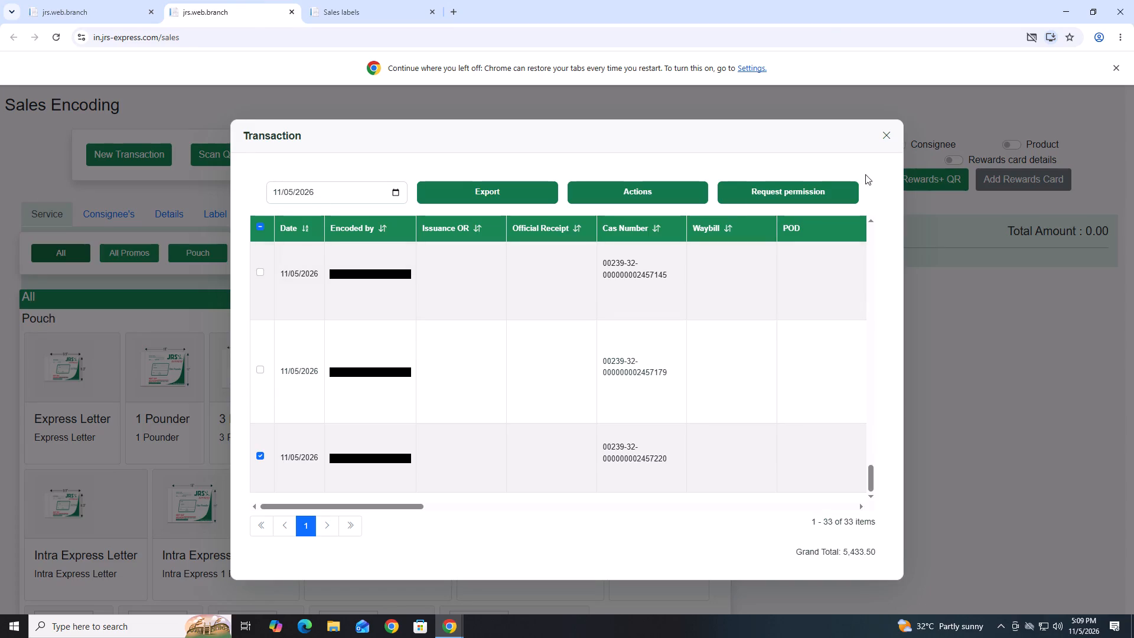
left_click(885, 133)
left_click(142, 156)
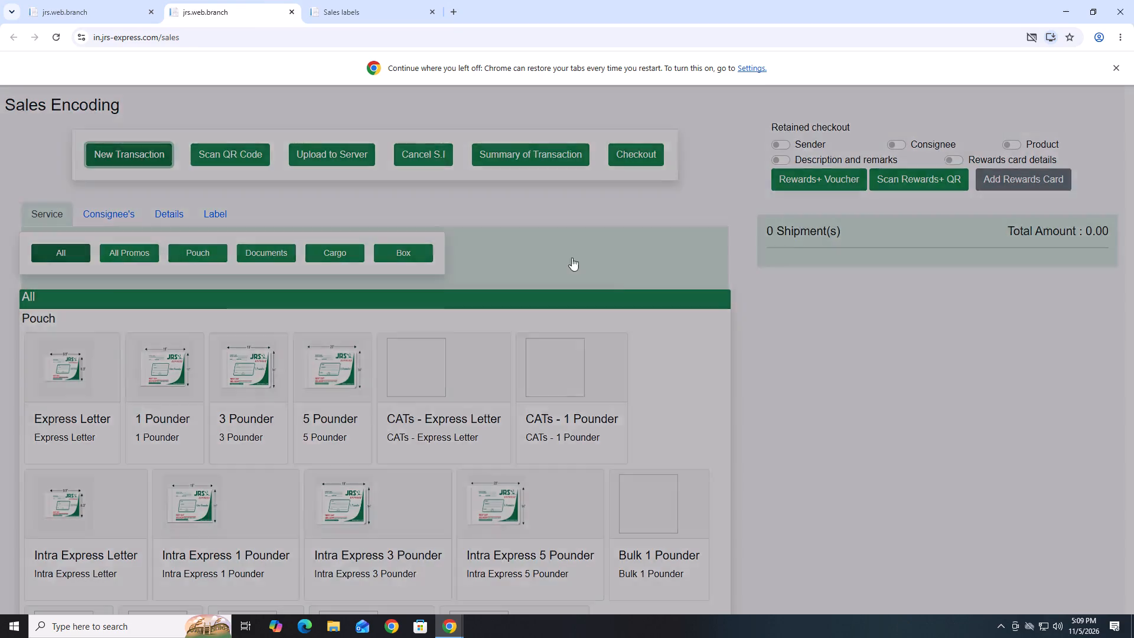
left_click(584, 289)
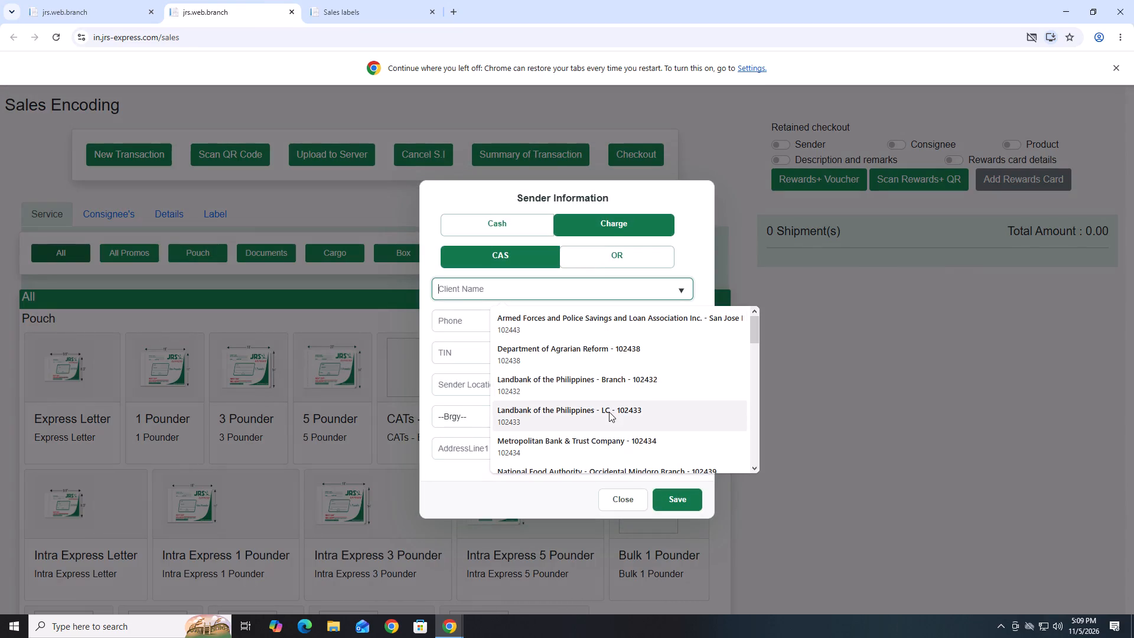
left_click(609, 412)
Set the Landbank sender location to San Jose, Occidental Mindoro and save the sender information.
left_click_drag(529, 393, 282, 382)
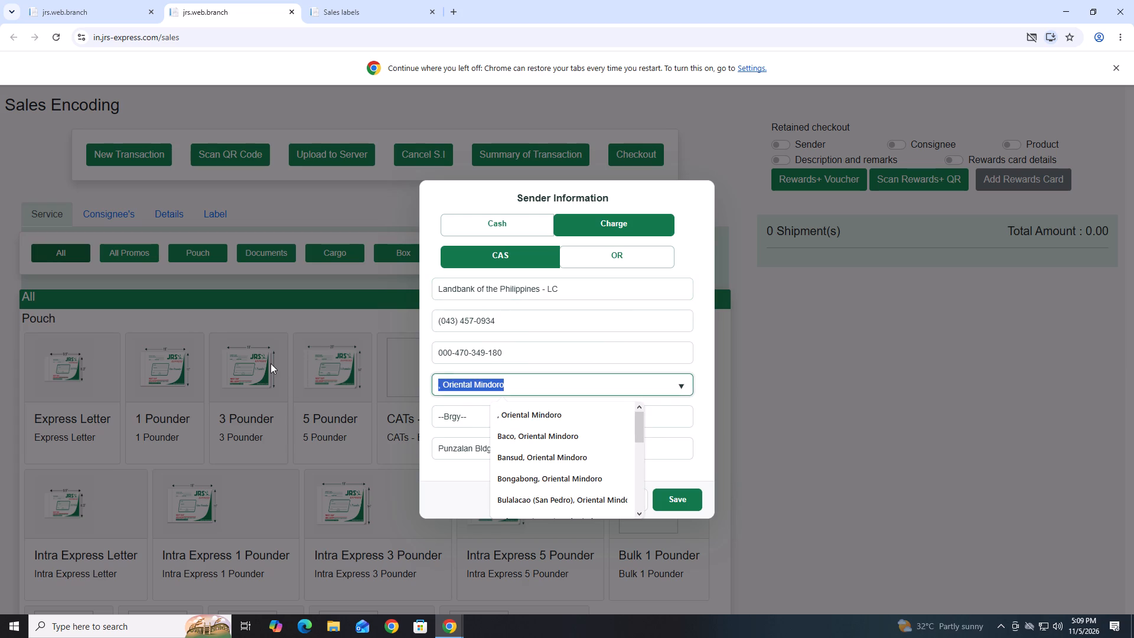
key("BackSpace")
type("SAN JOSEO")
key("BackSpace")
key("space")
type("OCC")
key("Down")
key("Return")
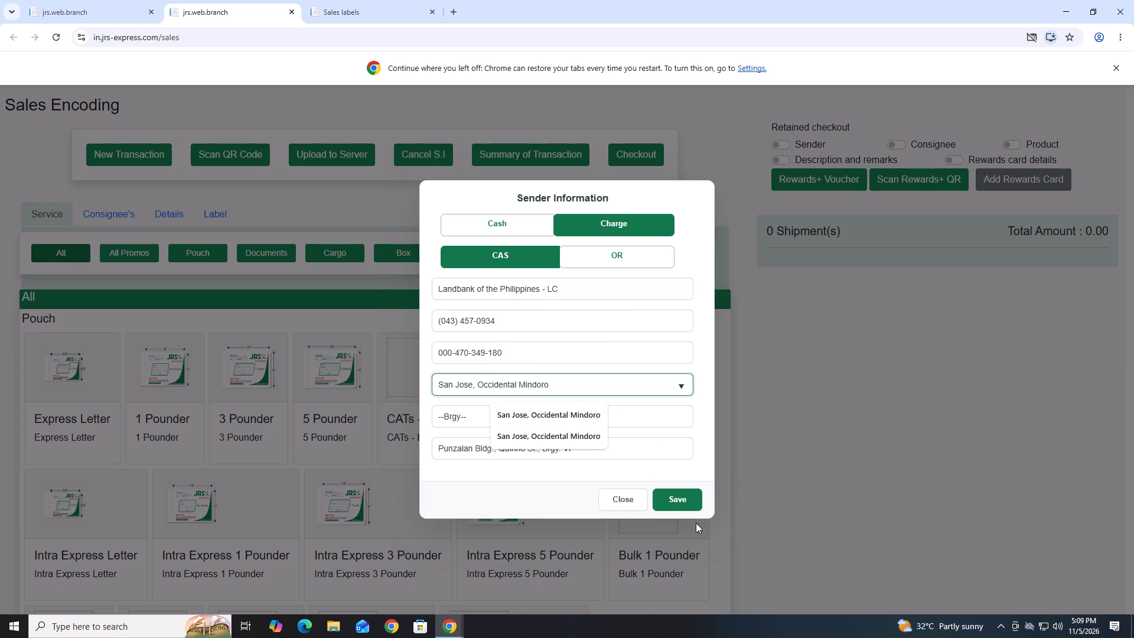
left_click(677, 494)
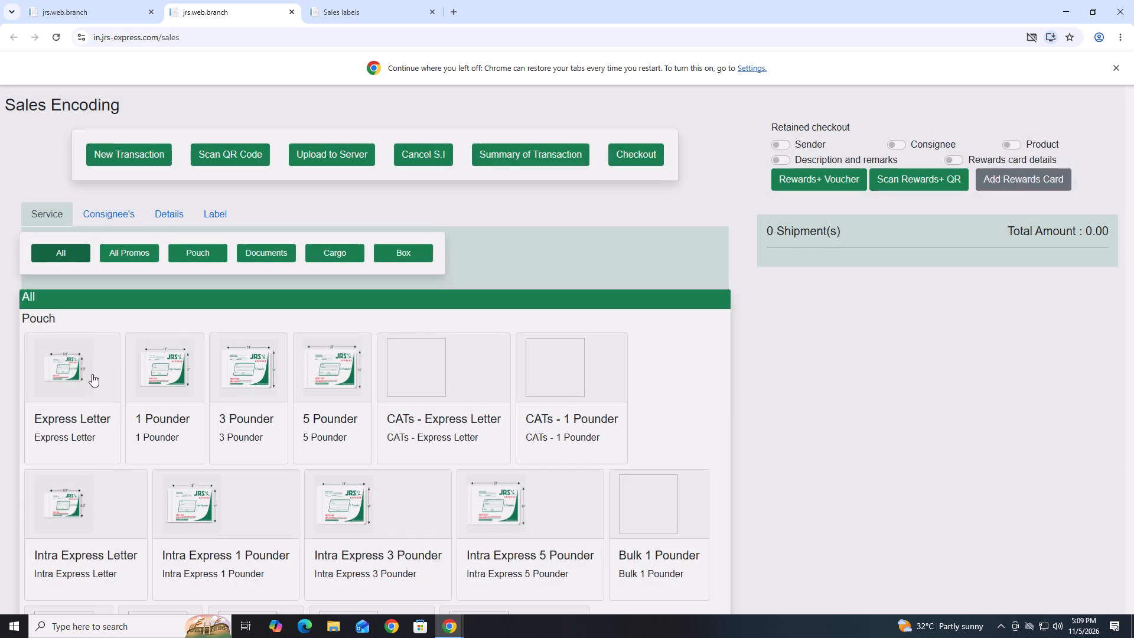
Choose the Express Letter service and enter LAND BANK OF THE PHILS. as consignee, located in Tanauan City, Batangas.
left_click(92, 374)
left_click(138, 256)
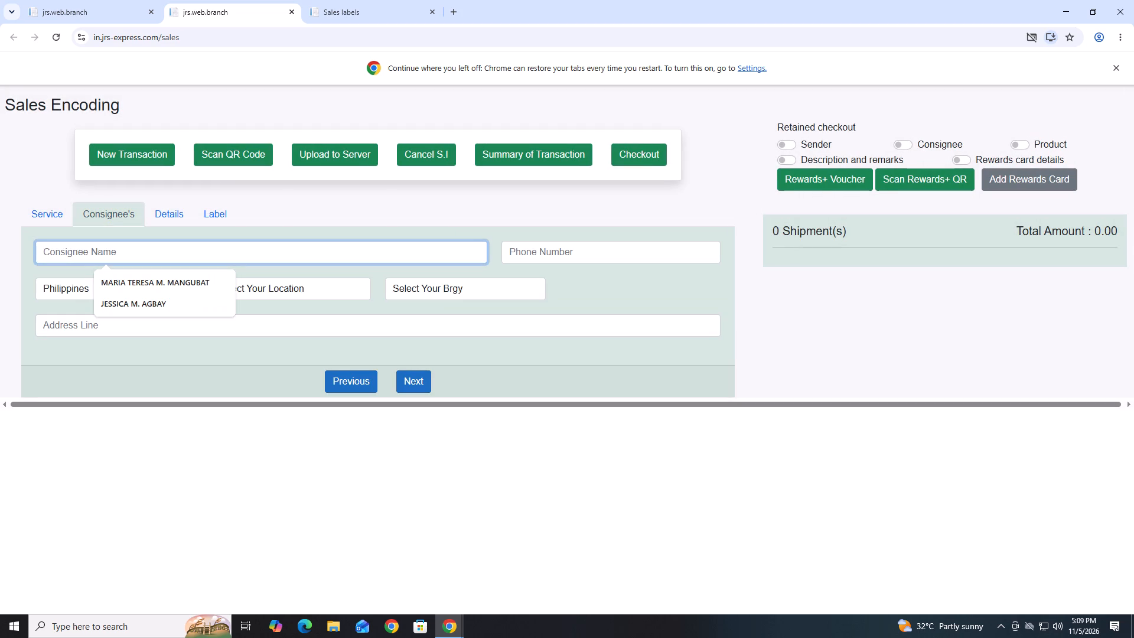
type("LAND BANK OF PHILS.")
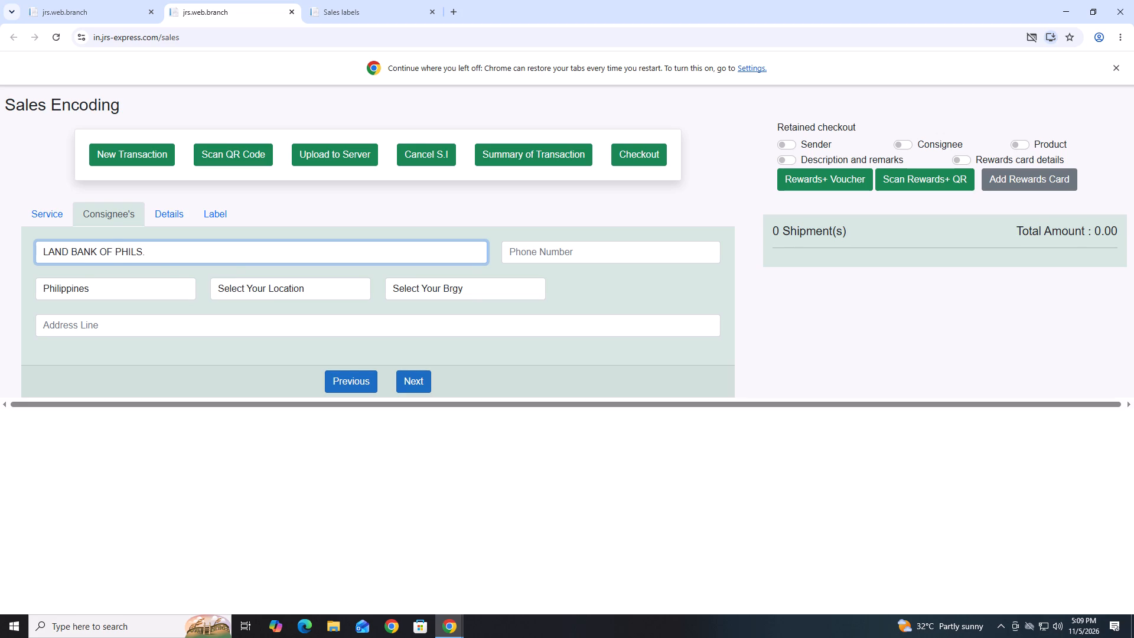
left_click(113, 252)
left_click(114, 252)
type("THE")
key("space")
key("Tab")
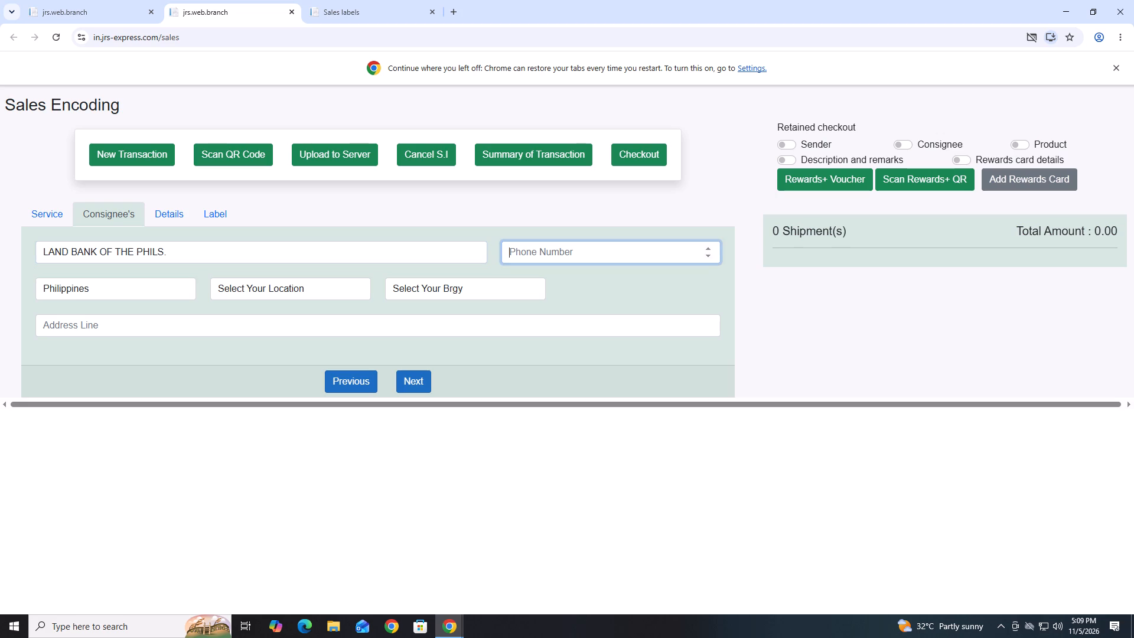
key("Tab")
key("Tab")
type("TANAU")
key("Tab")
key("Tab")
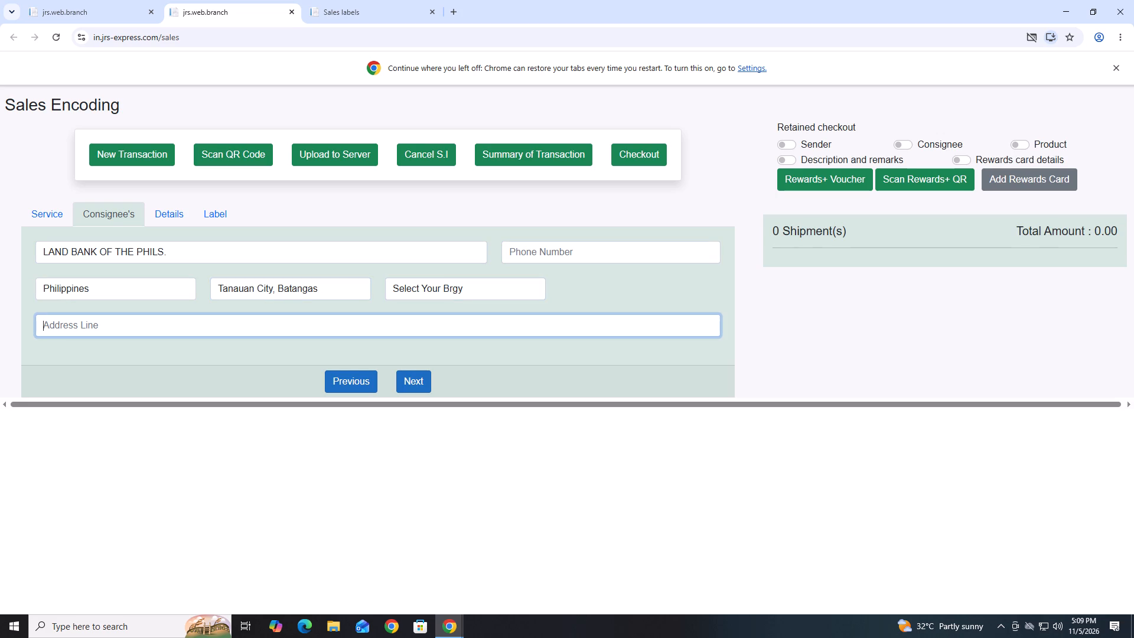
Fill in the consignee's address line for the Field Support Services Center FSSC IV B and continue to the shipment details.
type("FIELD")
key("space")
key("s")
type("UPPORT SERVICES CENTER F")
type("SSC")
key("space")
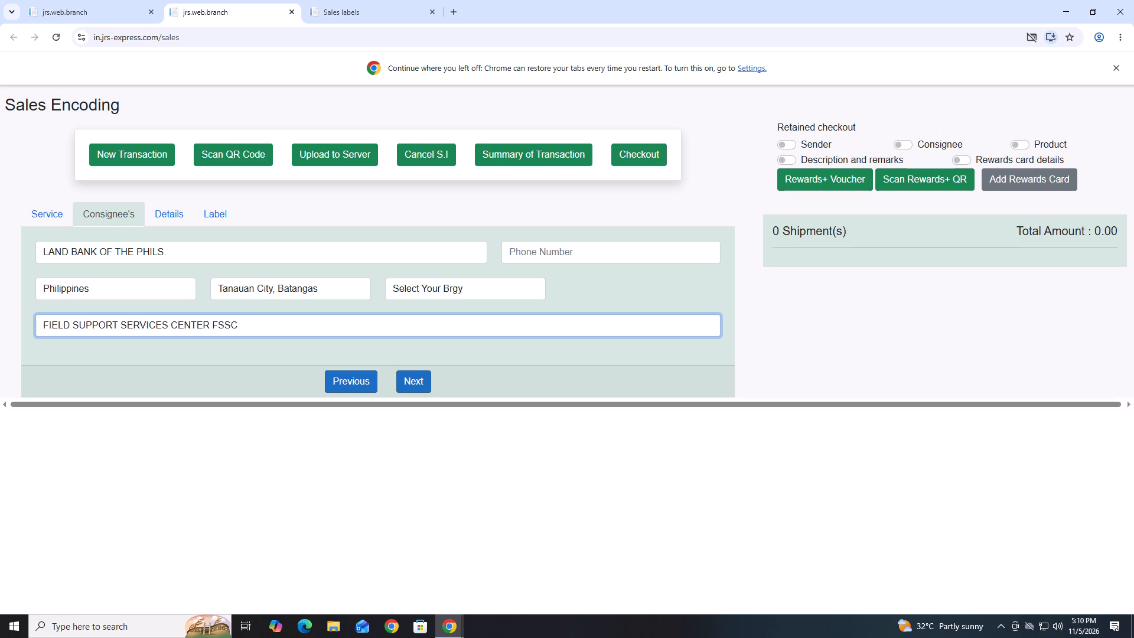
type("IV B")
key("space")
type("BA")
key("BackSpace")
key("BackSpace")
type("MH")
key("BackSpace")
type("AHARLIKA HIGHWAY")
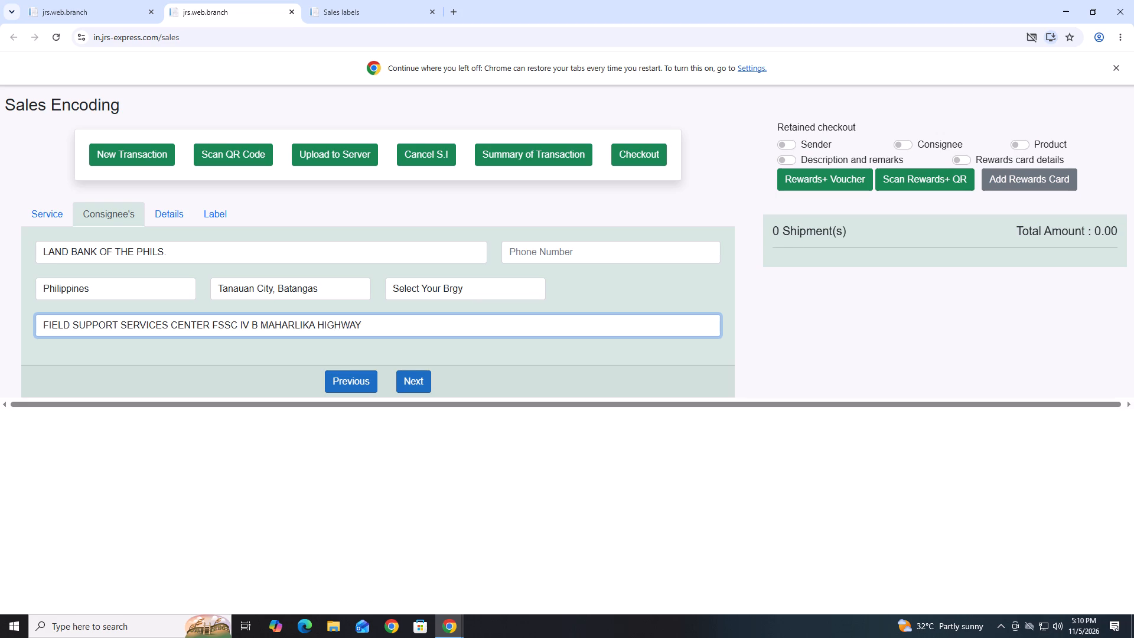
scroll(364, 331, "down", 4)
left_click(408, 382)
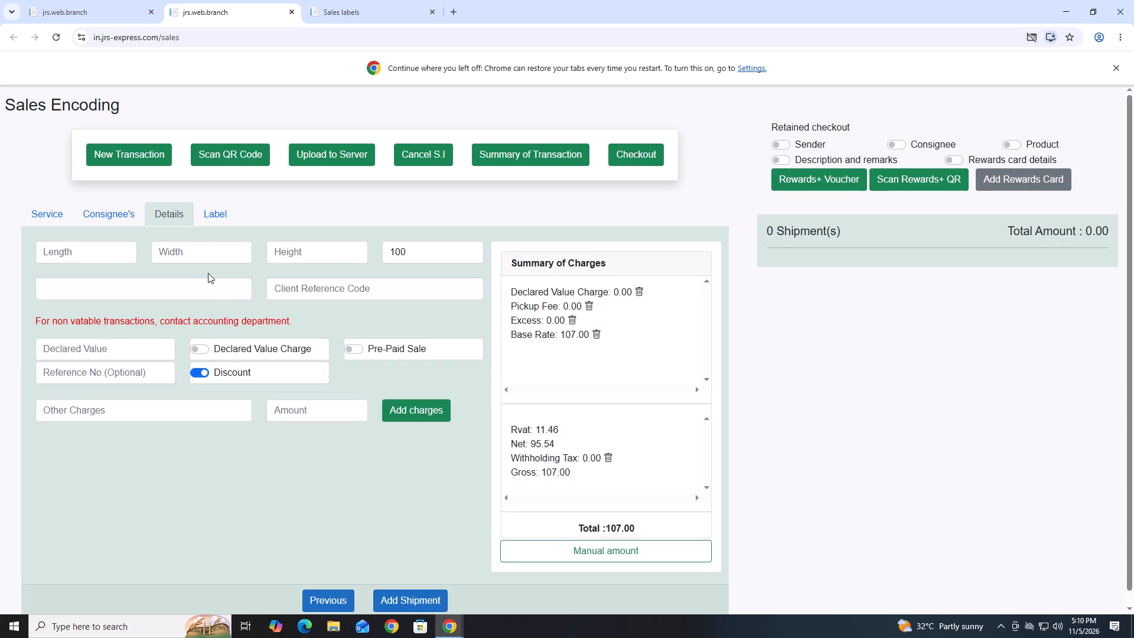
Set the shipment description to Documents and add the shipment to the transaction.
left_click(211, 293)
left_click(200, 369)
scroll(492, 461, "down", 7)
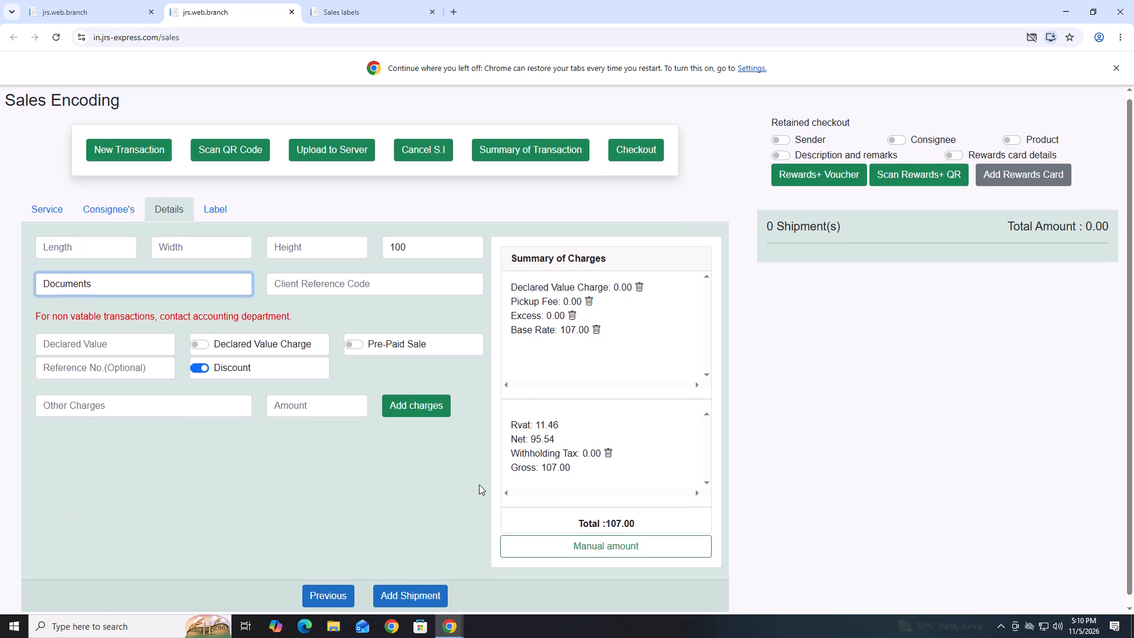
left_click(434, 578)
Check out the Tanauan shipment as a Pick Up transaction and print its proof of delivery and waybill labels.
scroll(899, 363, "up", 3)
left_click(653, 161)
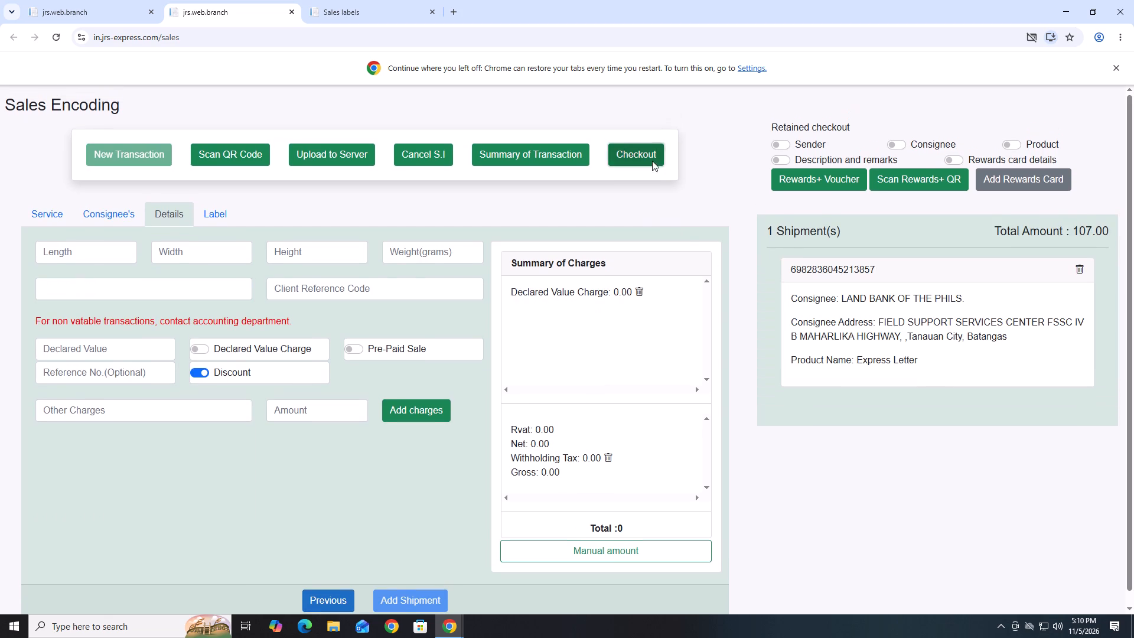
left_click(509, 378)
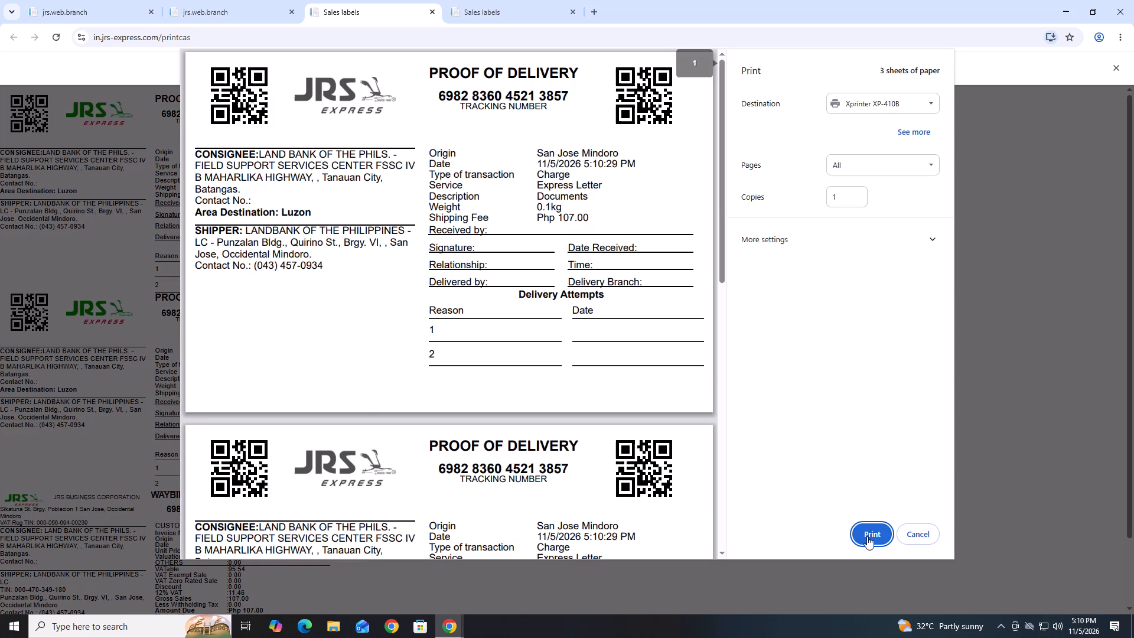
left_click(867, 536)
Return to sales encoding, start a new transaction with Landbank of the Philippines - Branch as charge client, and save the sender information.
left_click(193, 0)
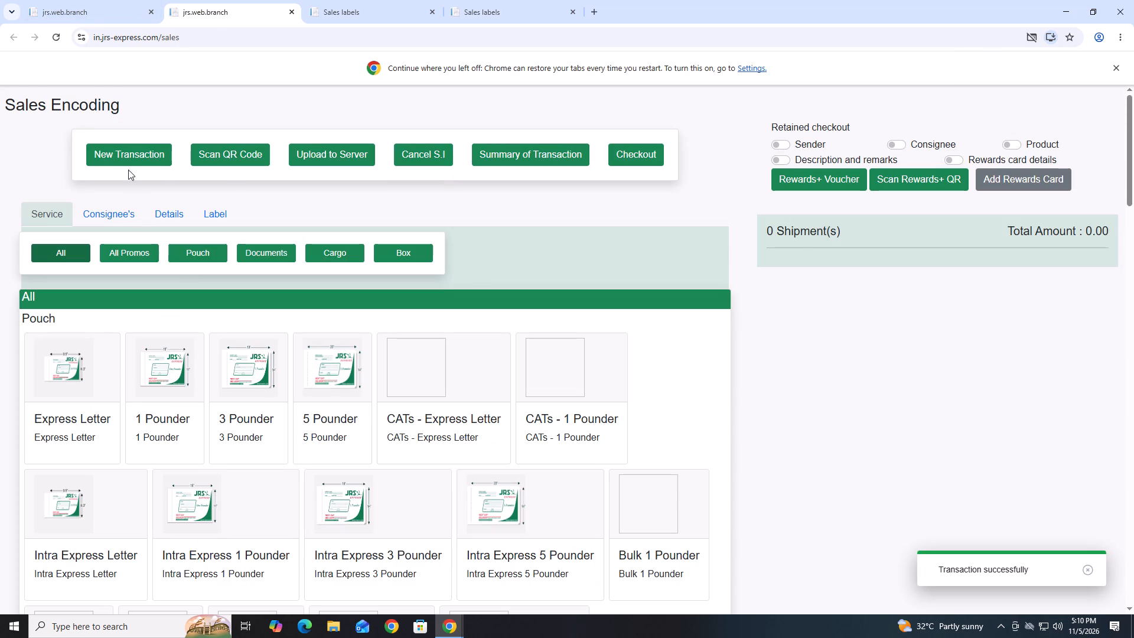
double_click(128, 167)
left_click(533, 294)
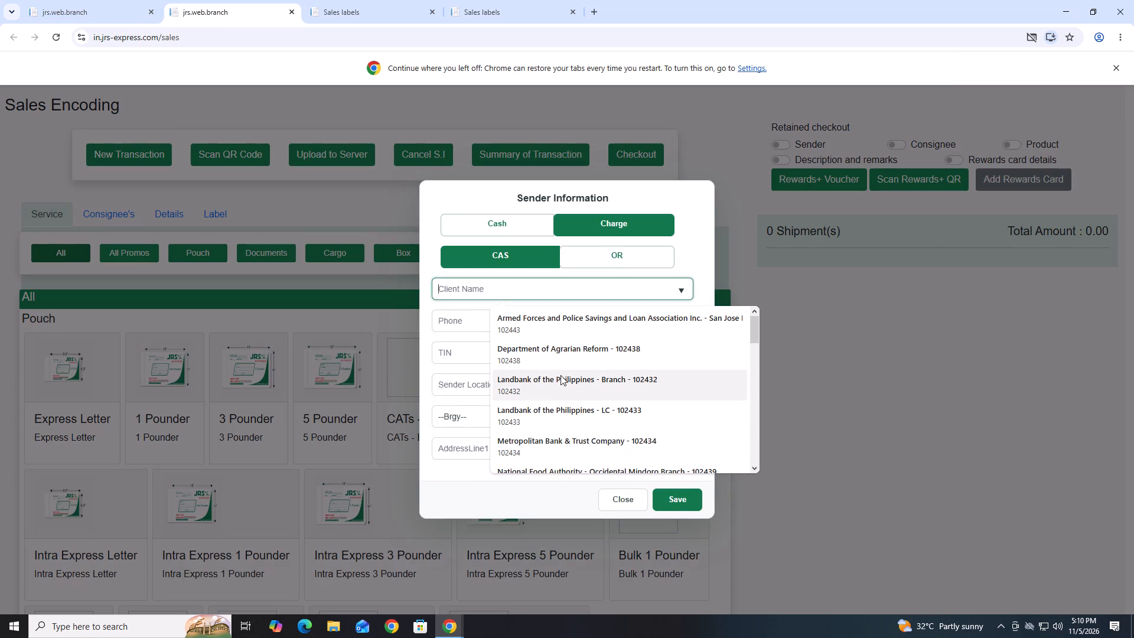
left_click(563, 394)
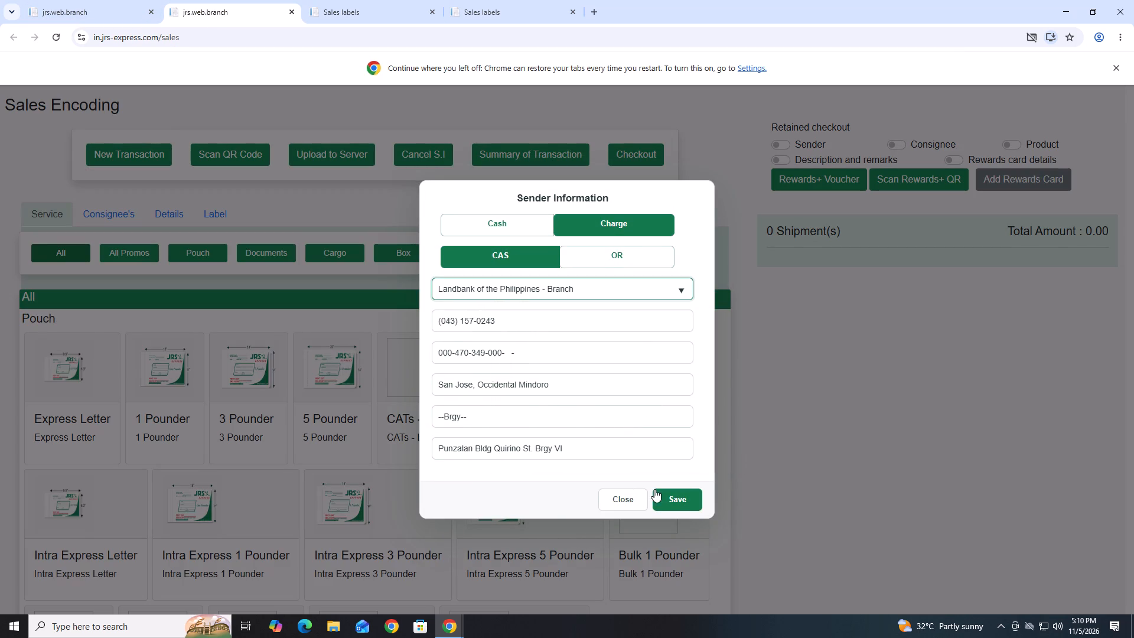
left_click(664, 503)
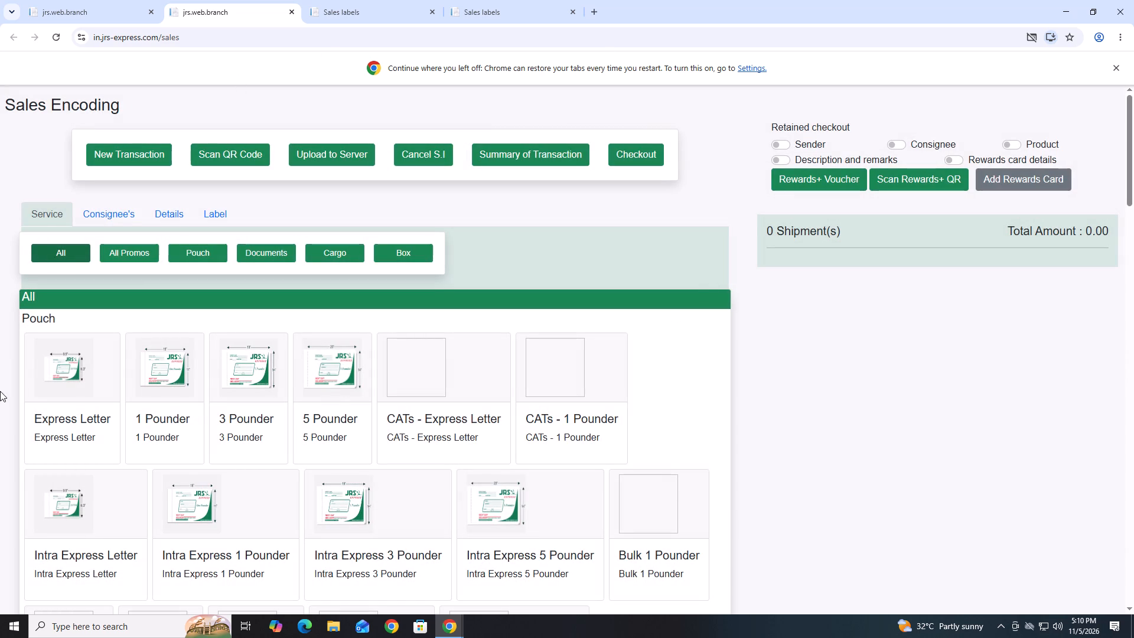
Choose the Express Letter service and enter BATANGAS LENDING CENTER as consignee, located in Lipa City, Batangas, barangay Marauoy.
left_click(73, 353)
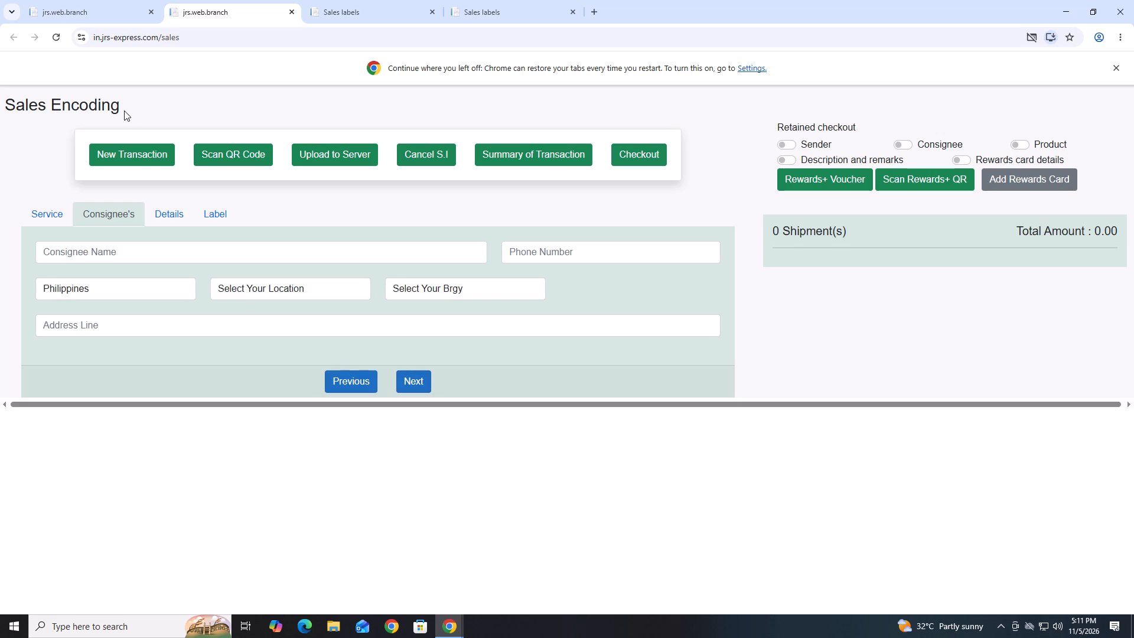
left_click(341, 253)
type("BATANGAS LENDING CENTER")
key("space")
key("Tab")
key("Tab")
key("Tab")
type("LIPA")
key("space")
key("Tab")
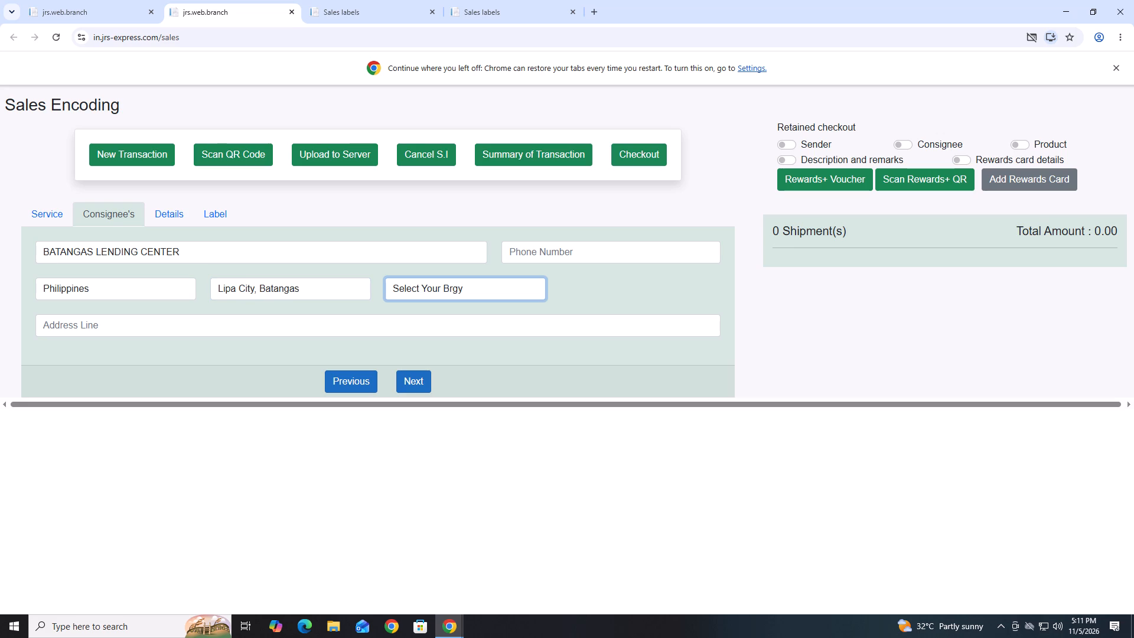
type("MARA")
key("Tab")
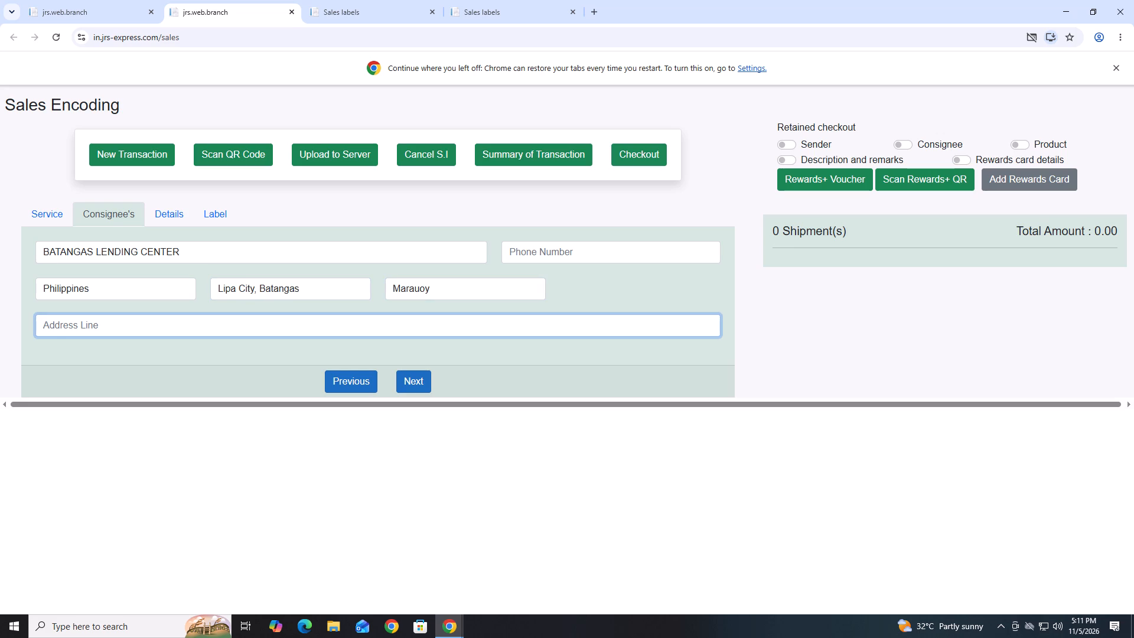
Fill in the consignee's address line with the second-floor Landbank building address and continue to the shipment details.
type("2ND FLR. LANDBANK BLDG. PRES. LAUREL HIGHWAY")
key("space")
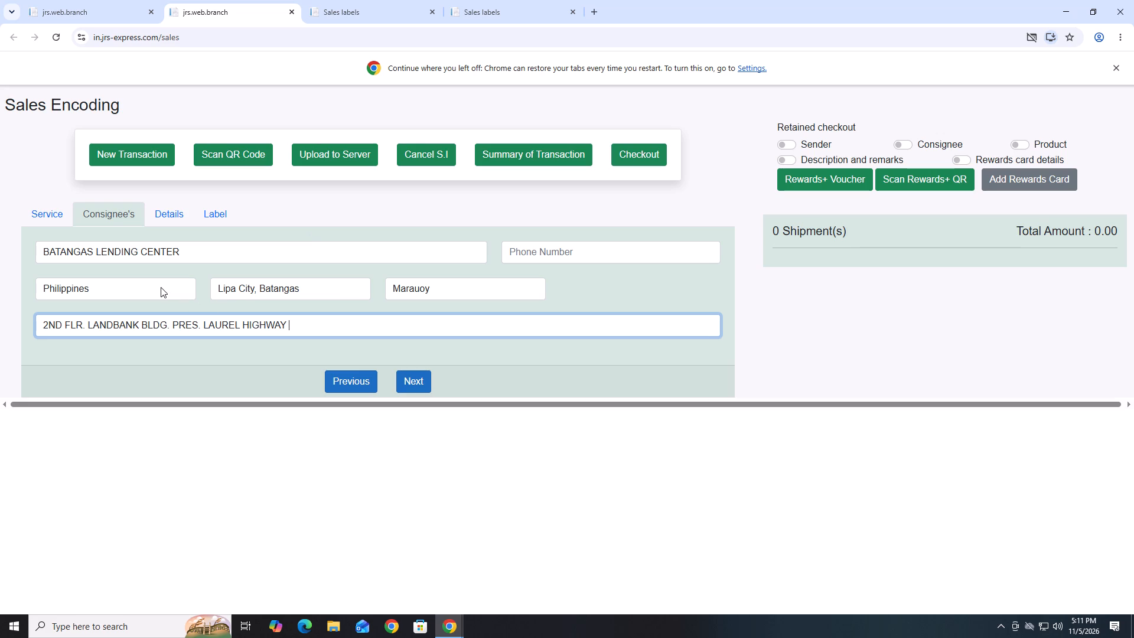
scroll(374, 336, "down", 5)
left_click(403, 388)
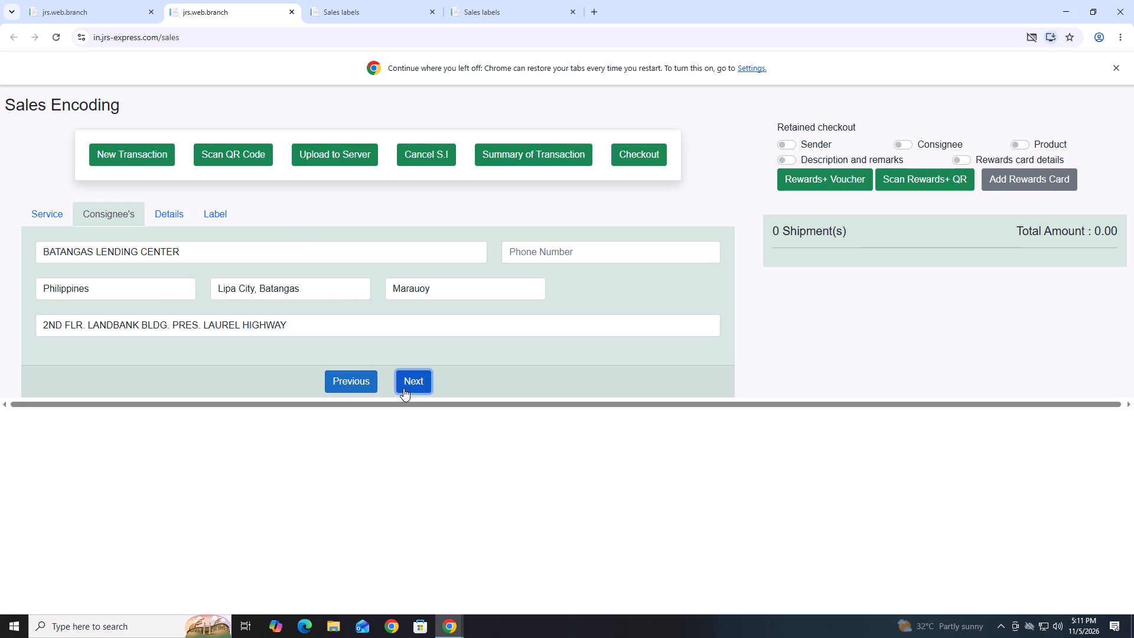
Set the shipment description to Documents and add the Batangas Lending Center shipment to the transaction.
left_click(229, 289)
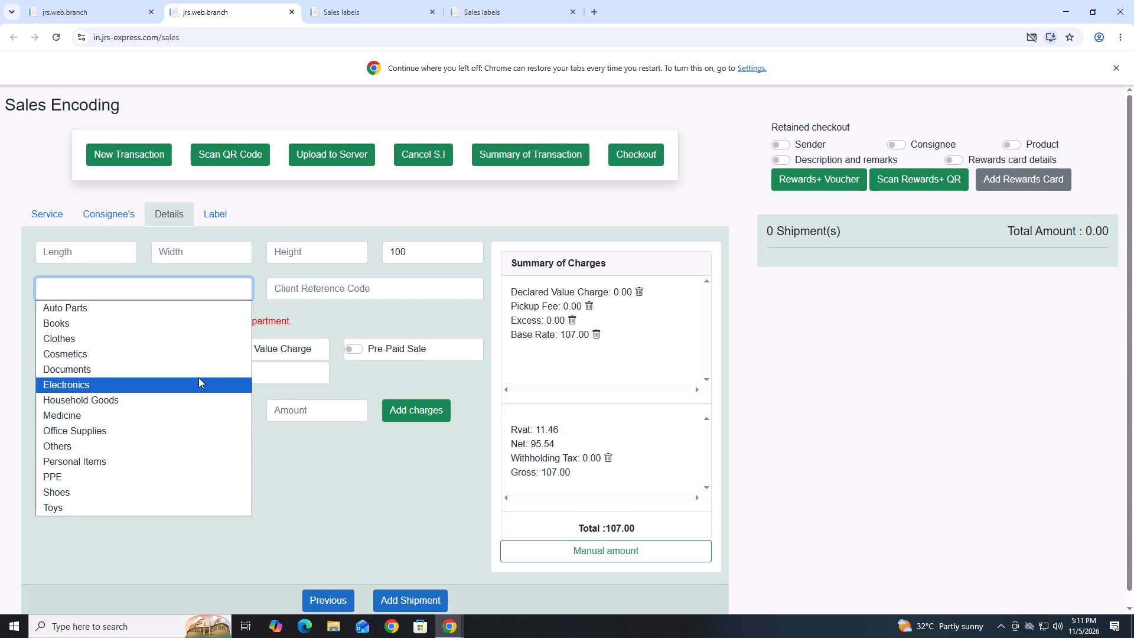
left_click(198, 370)
scroll(415, 450, "down", 7)
left_click(409, 583)
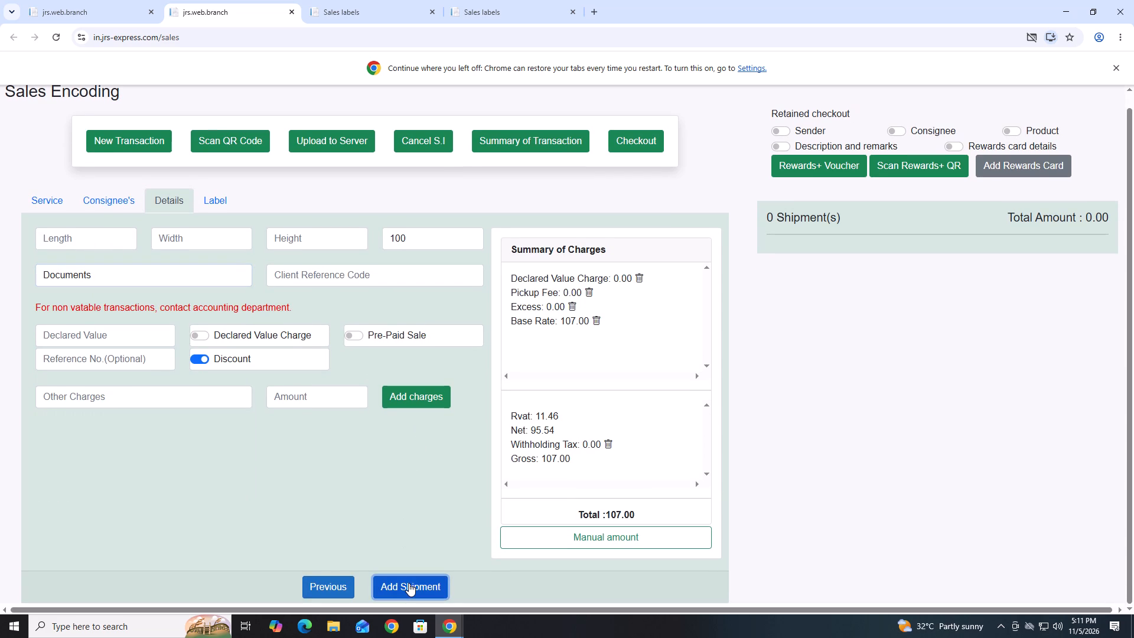
Check out the Batangas Lending Center shipment as a Pick Up transaction and print its proof of delivery and waybill charge invoice.
scroll(941, 323, "up", 4)
left_click(643, 149)
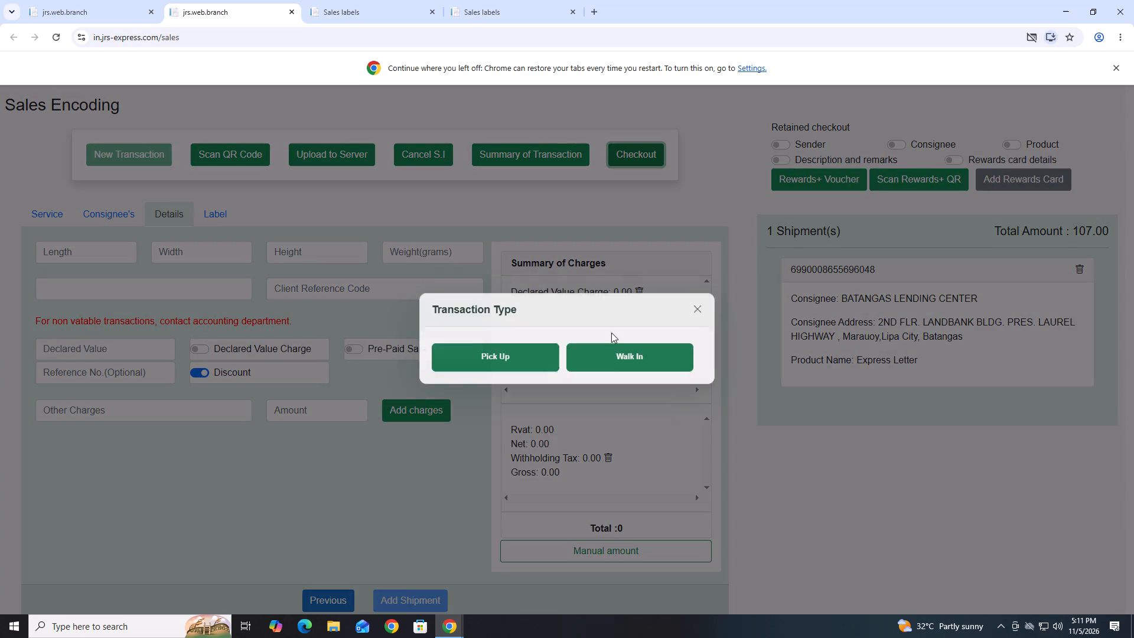
left_click(542, 370)
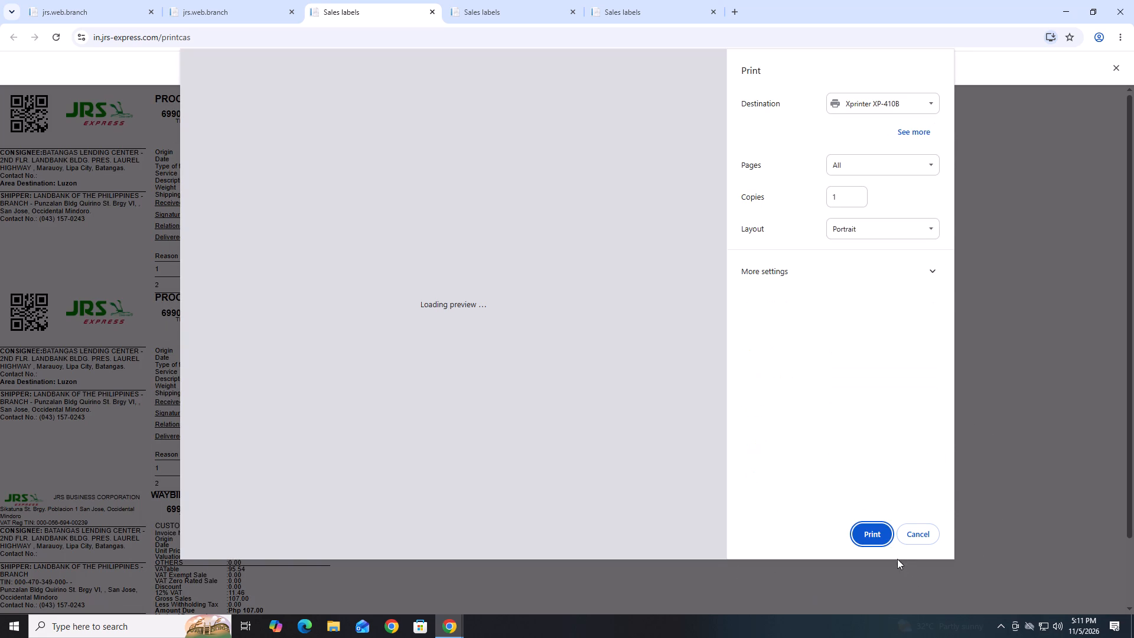
left_click(875, 528)
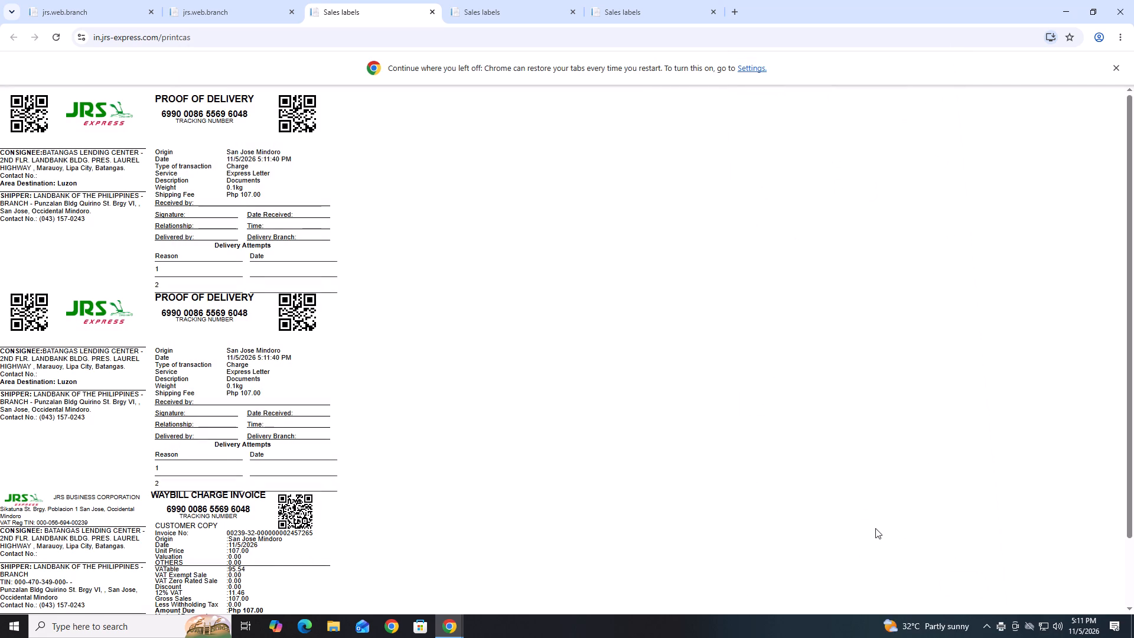